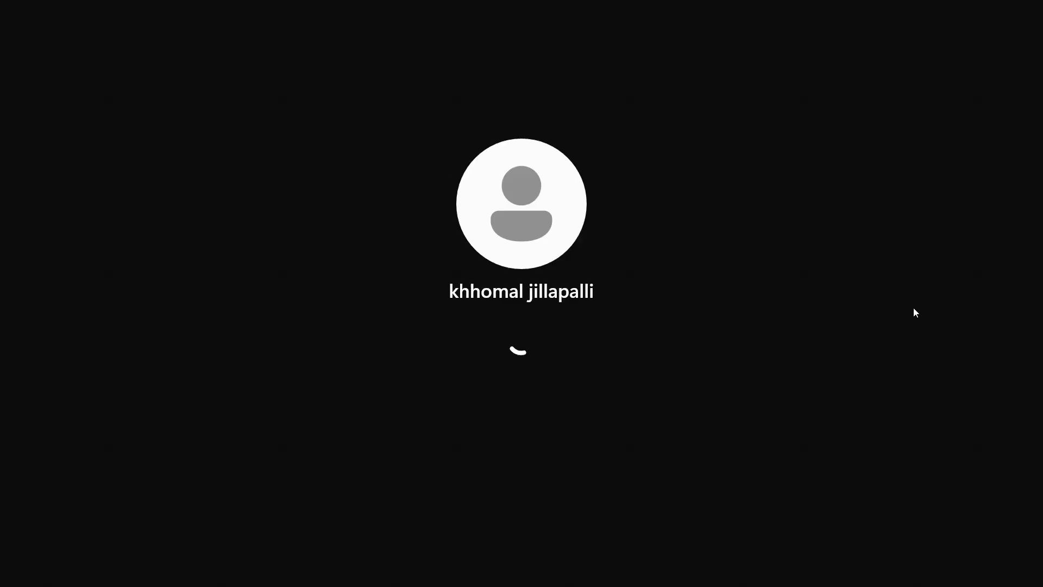
Run the transient simulation of the L_10_2 op-amp oscillator and plot the voltage at its output node Vo.
key("space")
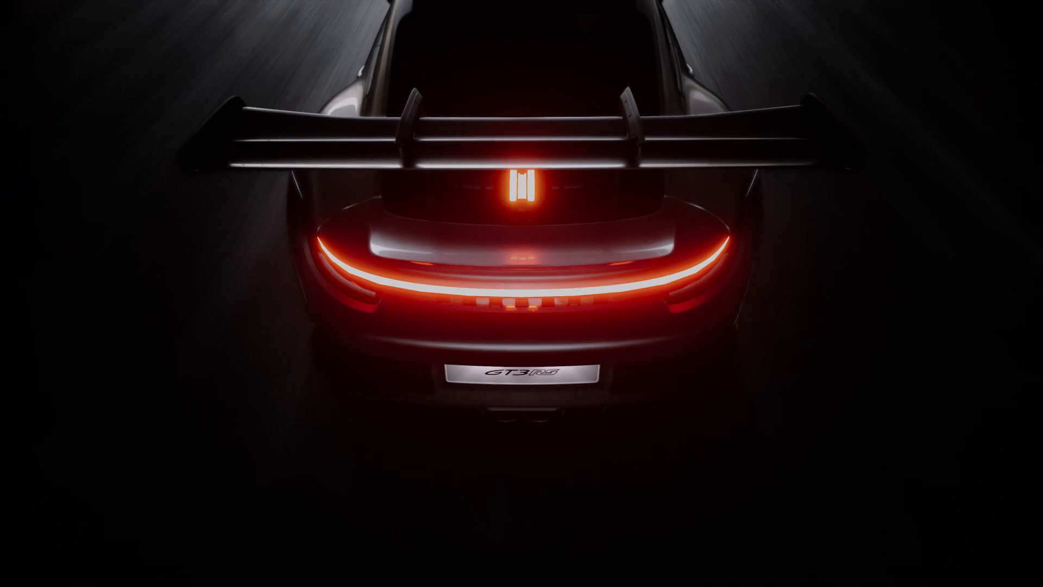
left_click(733, 163)
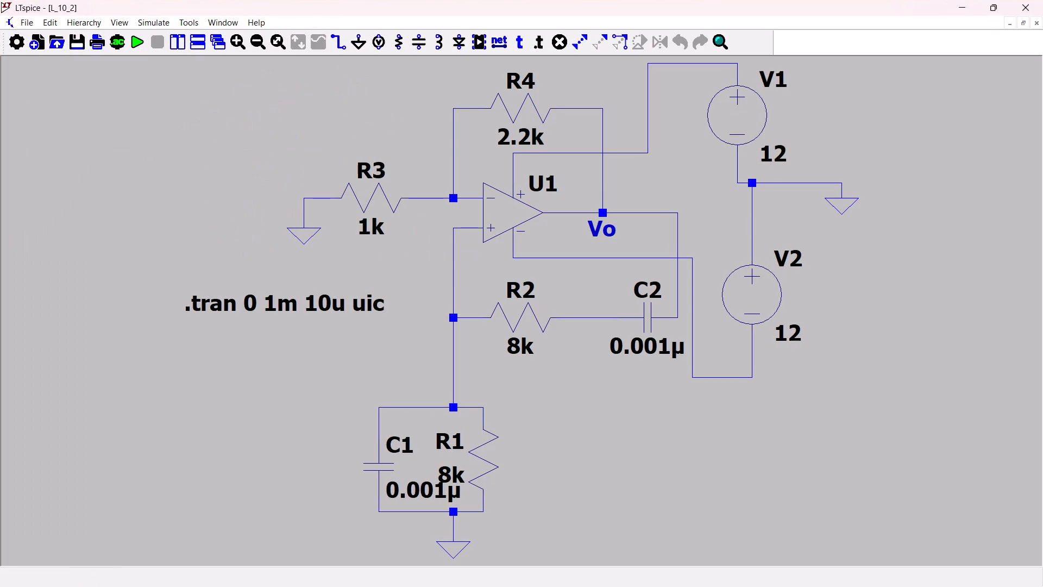
left_click(134, 39)
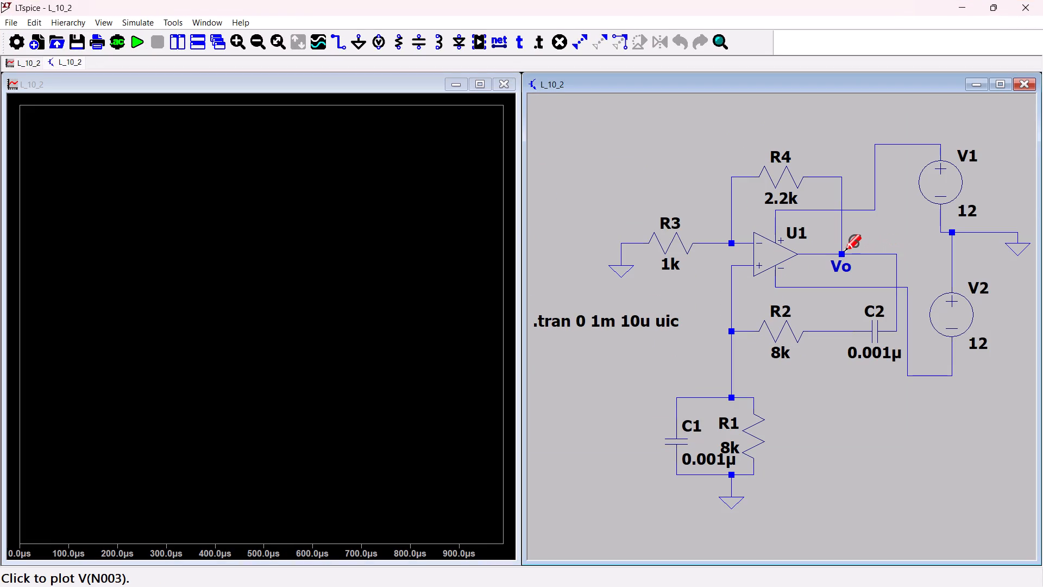
left_click(842, 251)
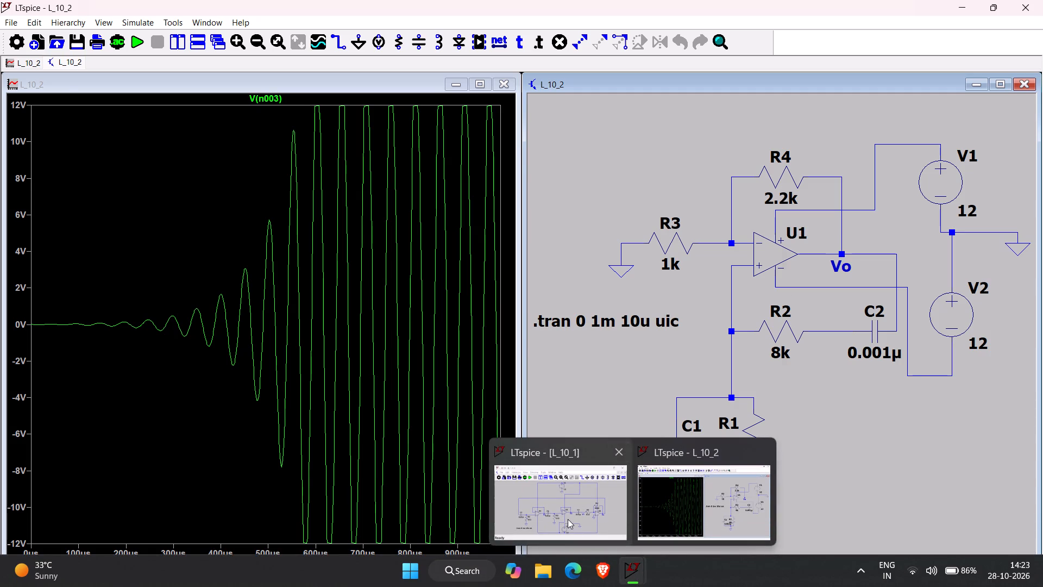
Switch to the L_10_1 schematic, maximize it, run its transient simulation and plot the voltage at the output node Vo.
left_click(568, 519)
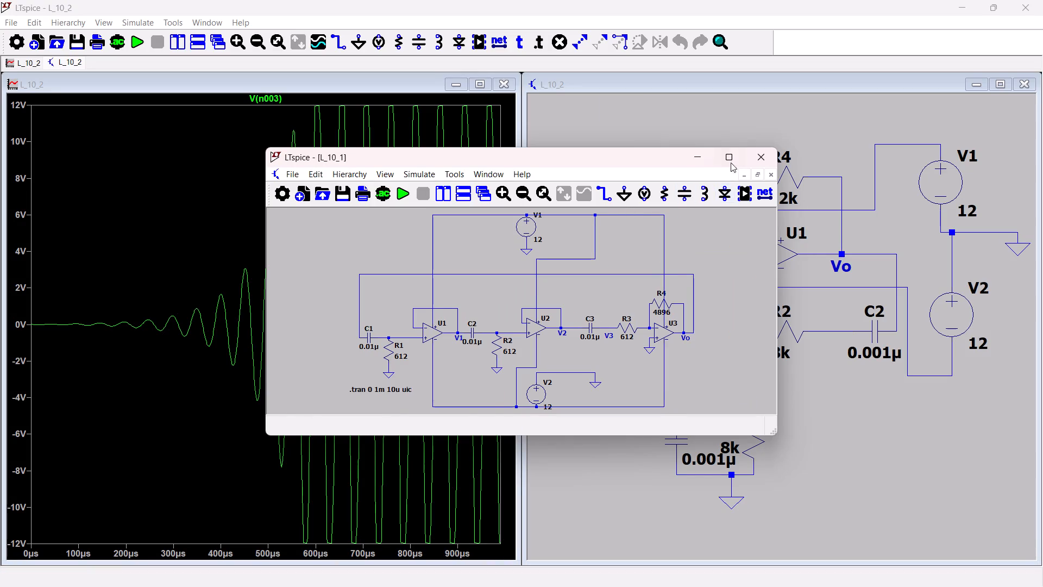
left_click(731, 152)
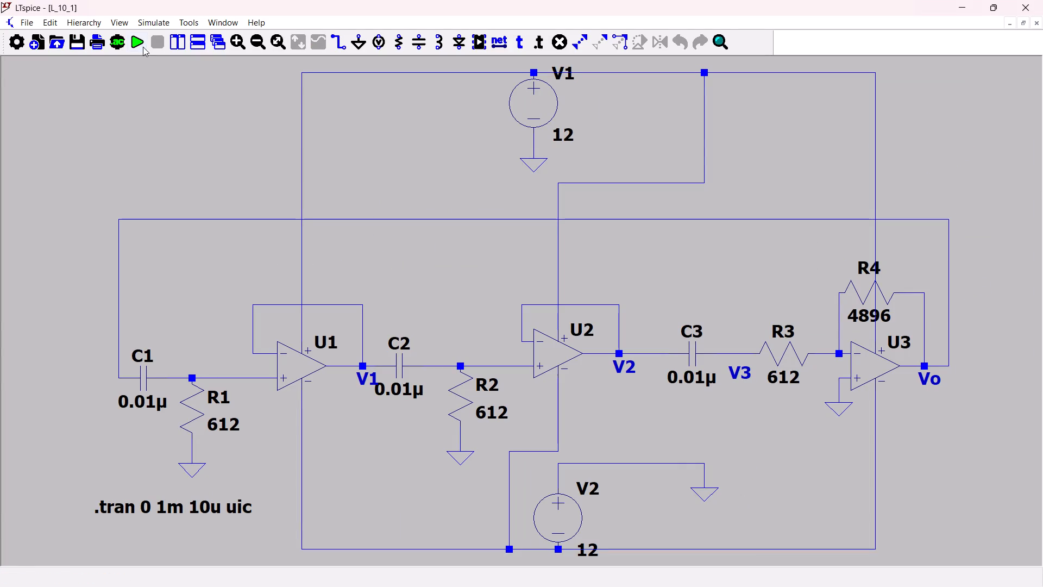
left_click(140, 43)
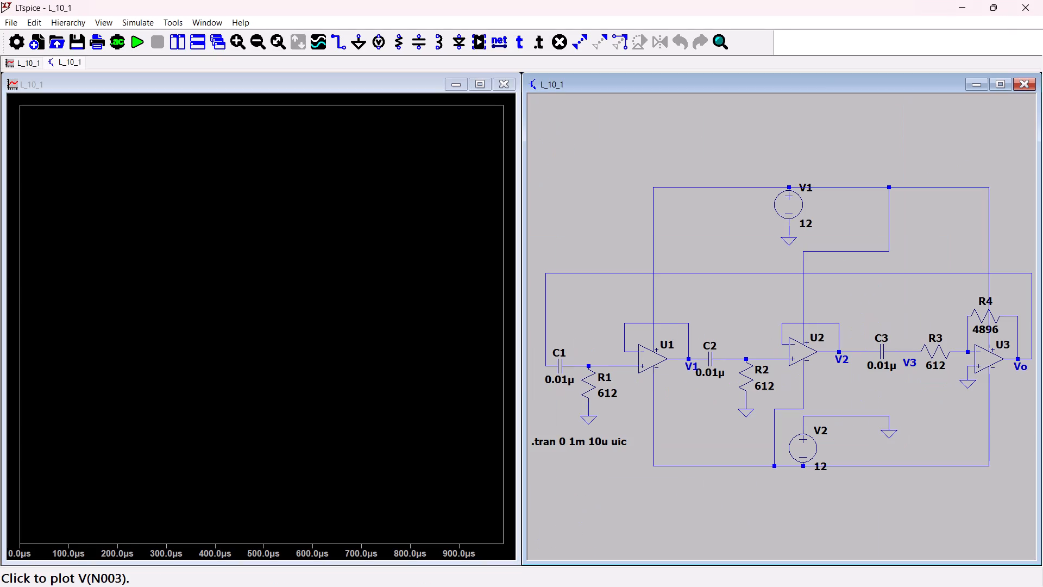
left_click(1017, 357)
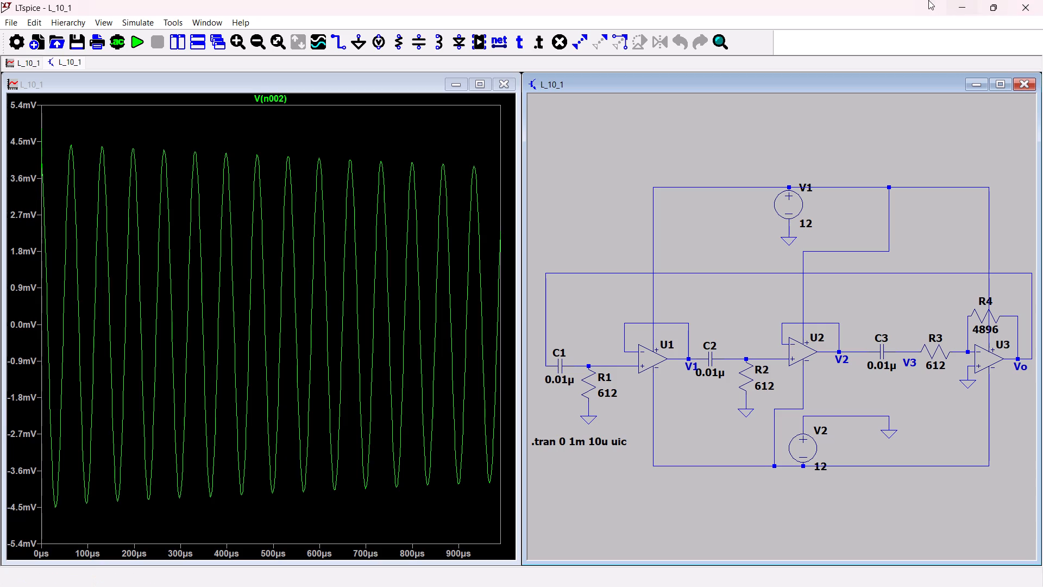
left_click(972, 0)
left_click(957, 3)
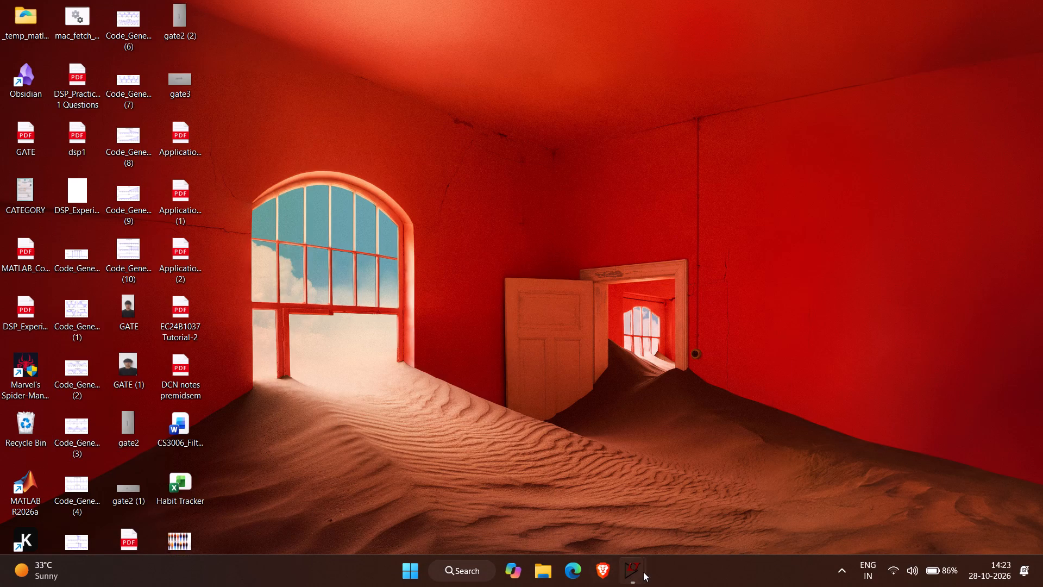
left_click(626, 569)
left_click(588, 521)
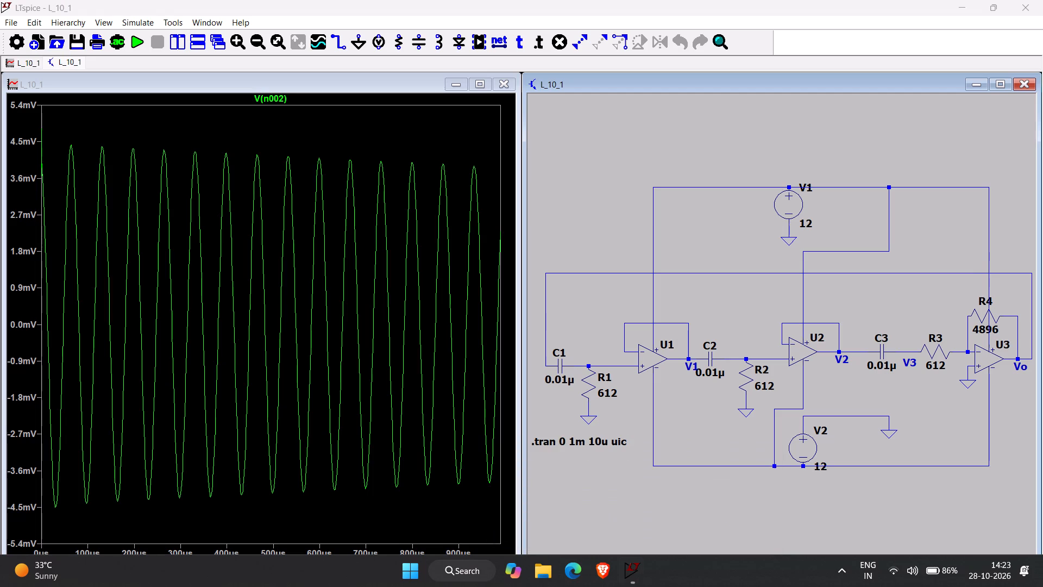
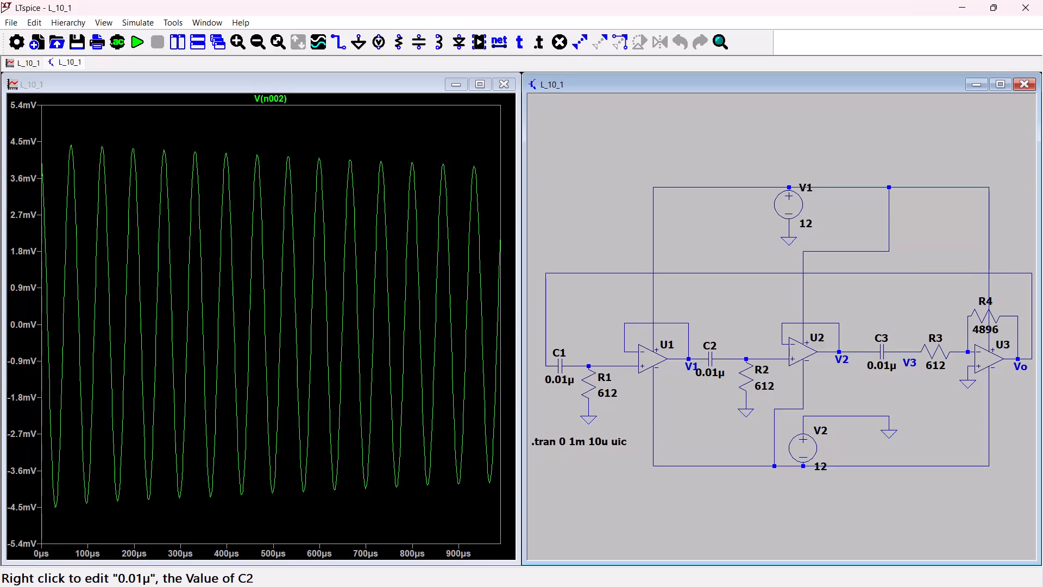
Fit the whole Vo waveform of L_10_1 in its plot and examine the oscillation over the full run.
left_click(174, 21)
left_click(174, 21)
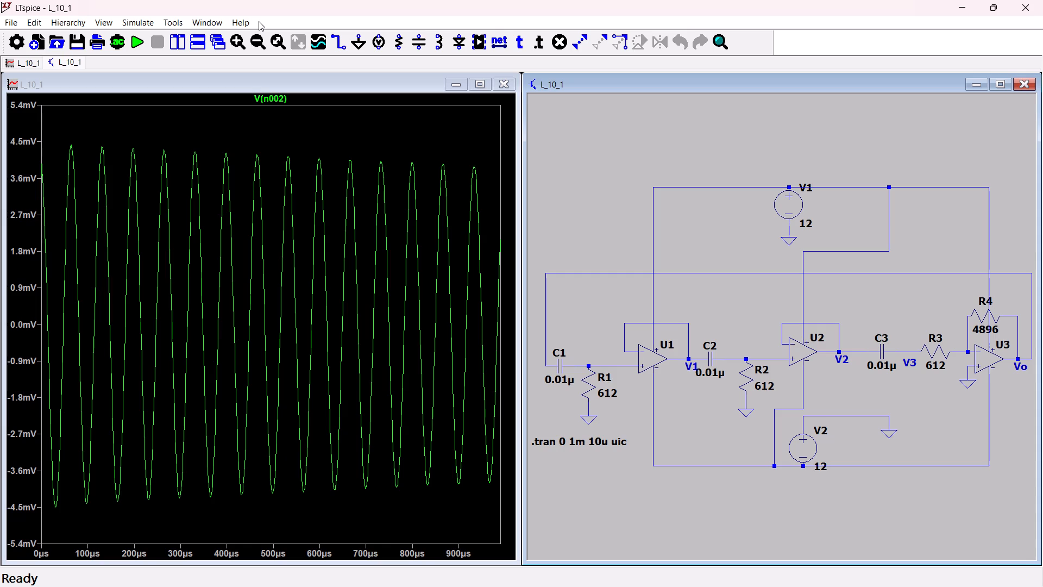
left_click(378, 80)
key("space")
key("space")
key("space")
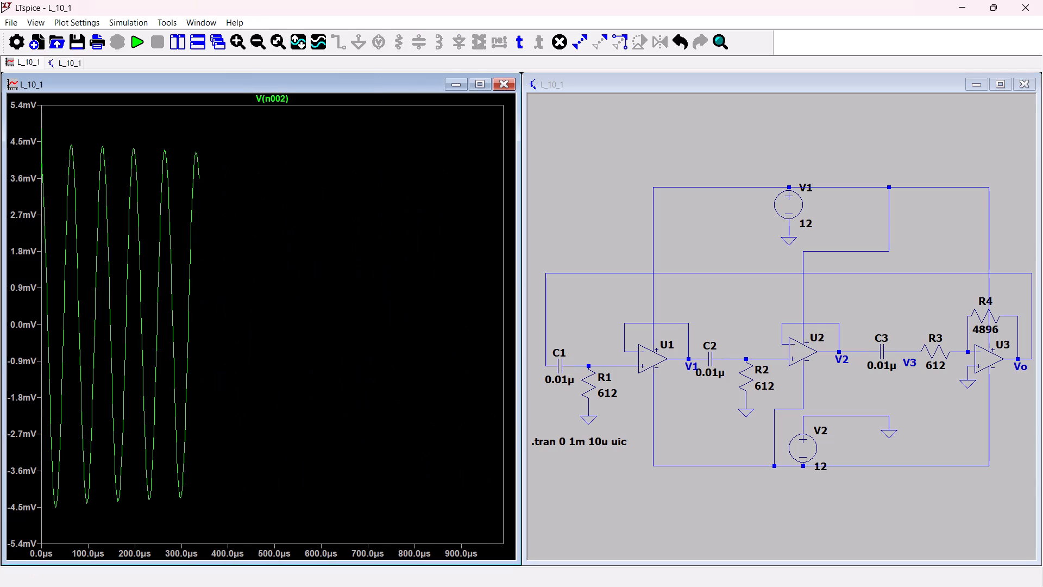
key("space")
key("space")
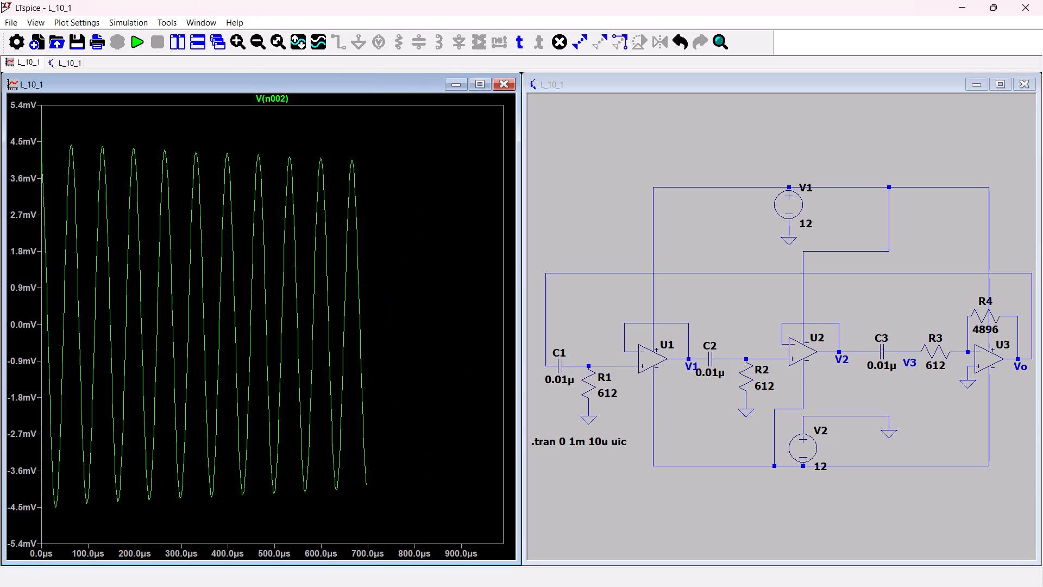
scroll(378, 80, "up", 2)
right_click(332, 215)
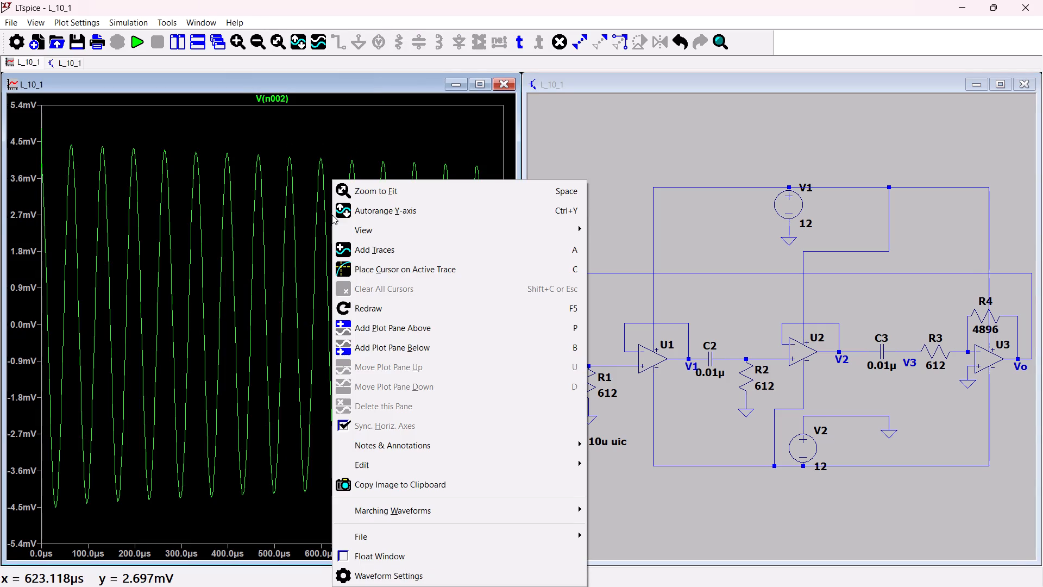
left_click(238, 302)
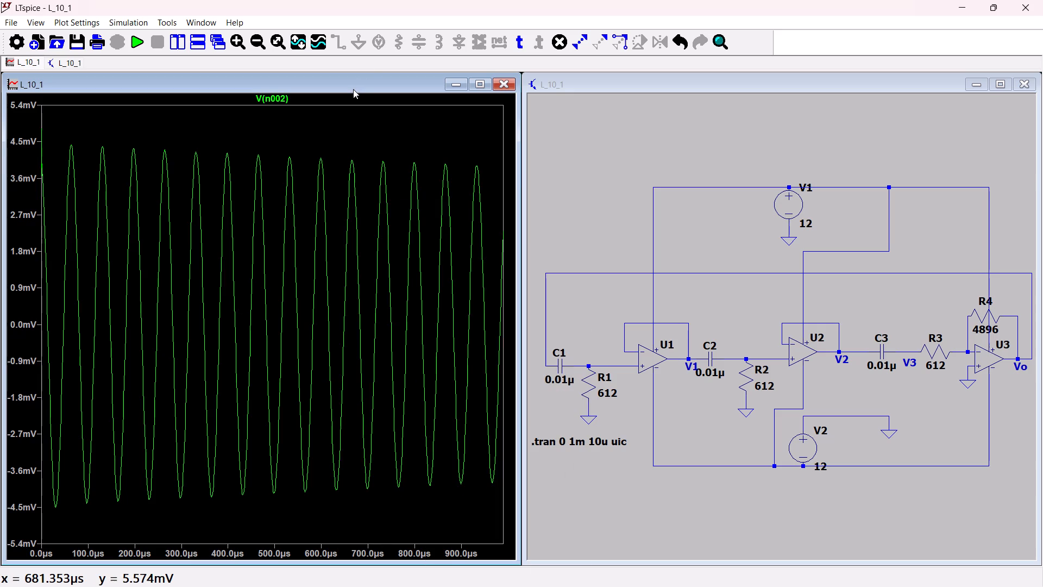
key("space")
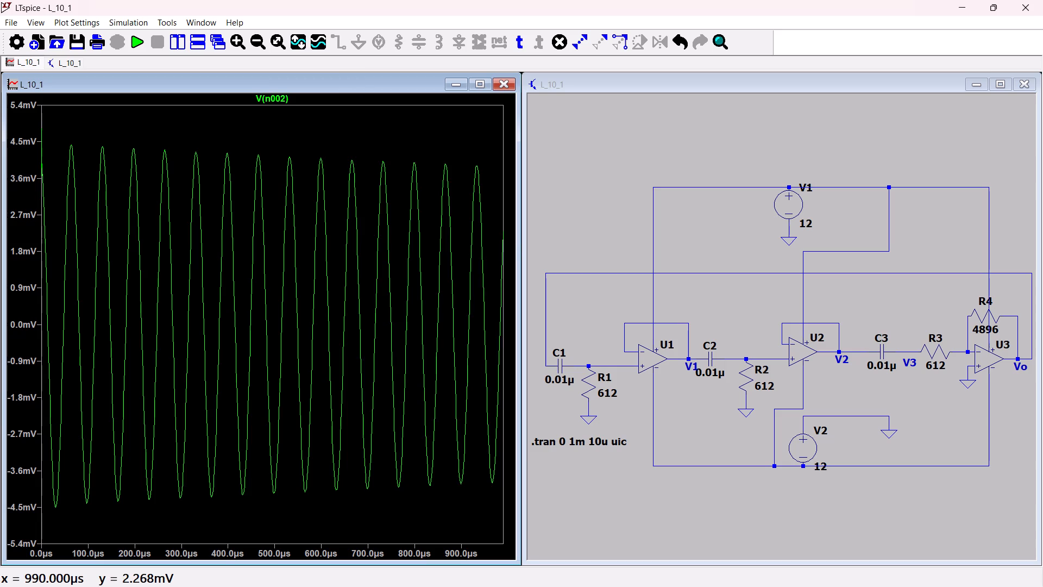
Change the transient directive on the L_10_1 schematic to .tran 0 50m 0 0.5u, without the uic option.
right_click(577, 441)
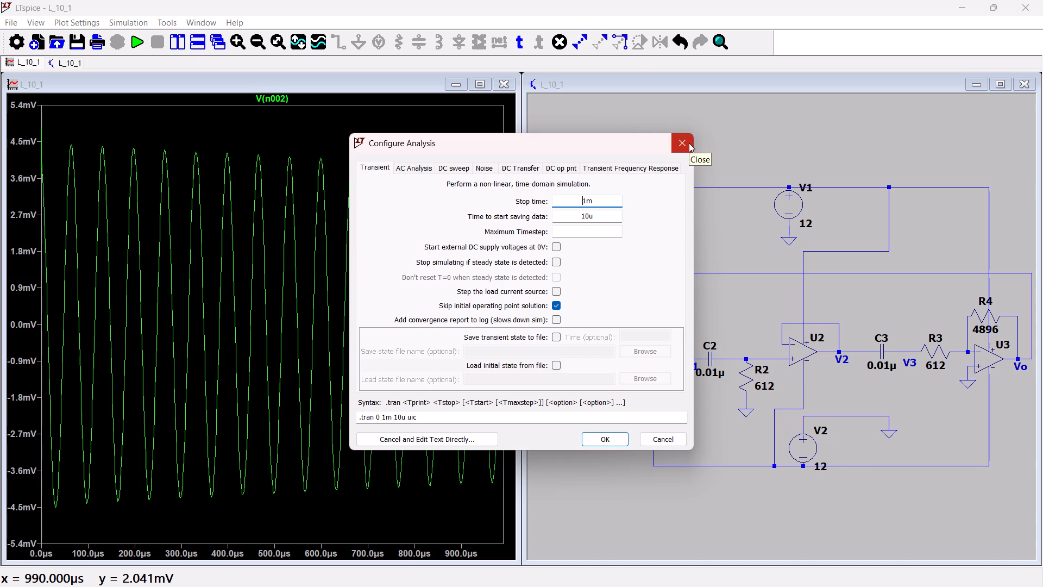
left_click(596, 217)
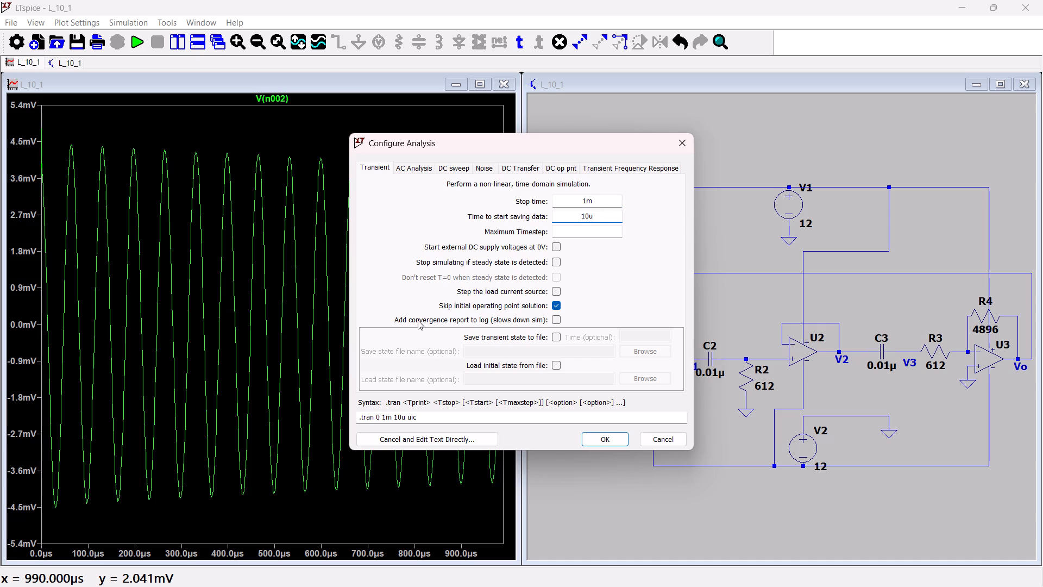
left_click(431, 416)
key("BackSpace")
key("BackSpace")
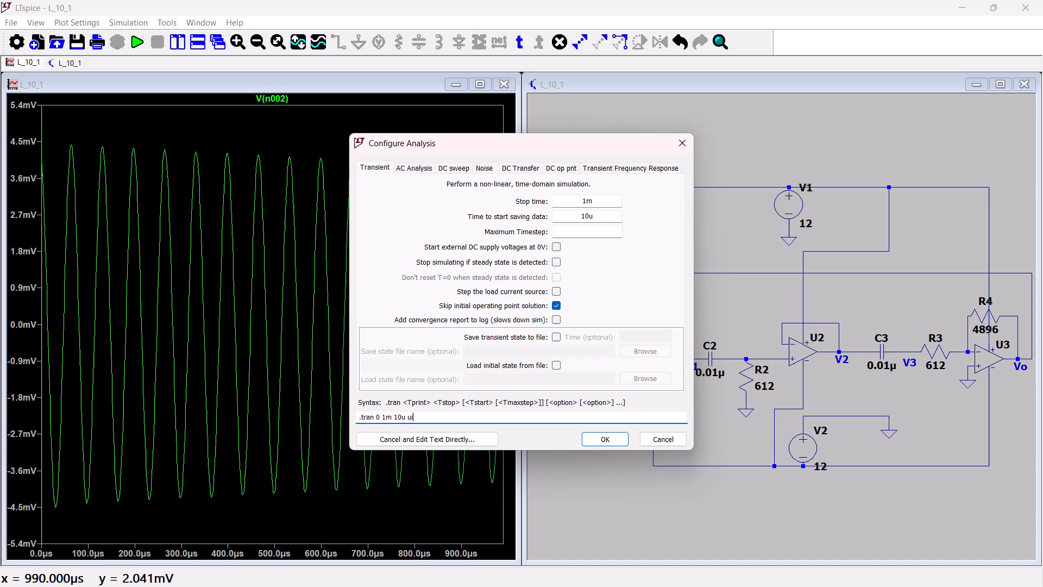
key("BackSpace")
key("BackSpace")
key("BackSpace")
key("BackSpace")
key("BackSpace")
key("BackSpace")
key("BackSpace")
key("BackSpace")
key("BackSpace")
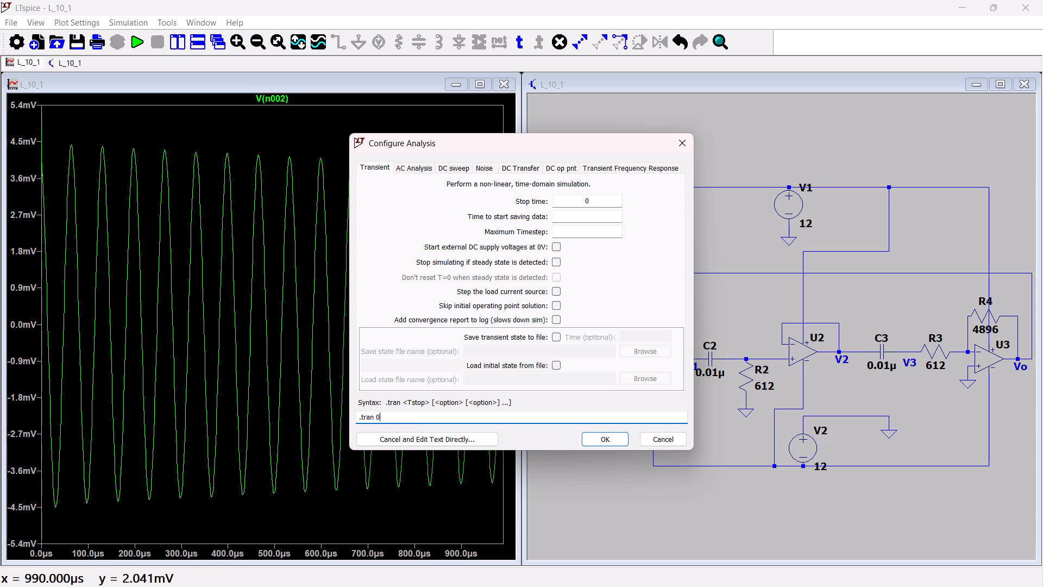
key("space")
type("50m")
key("space")
type("0")
key("space")
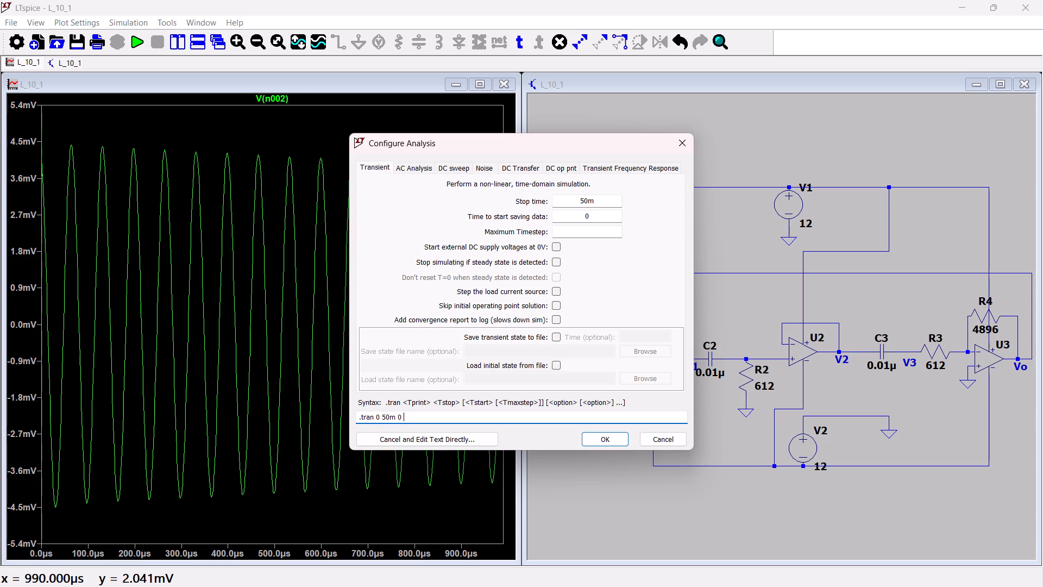
type("0.5u")
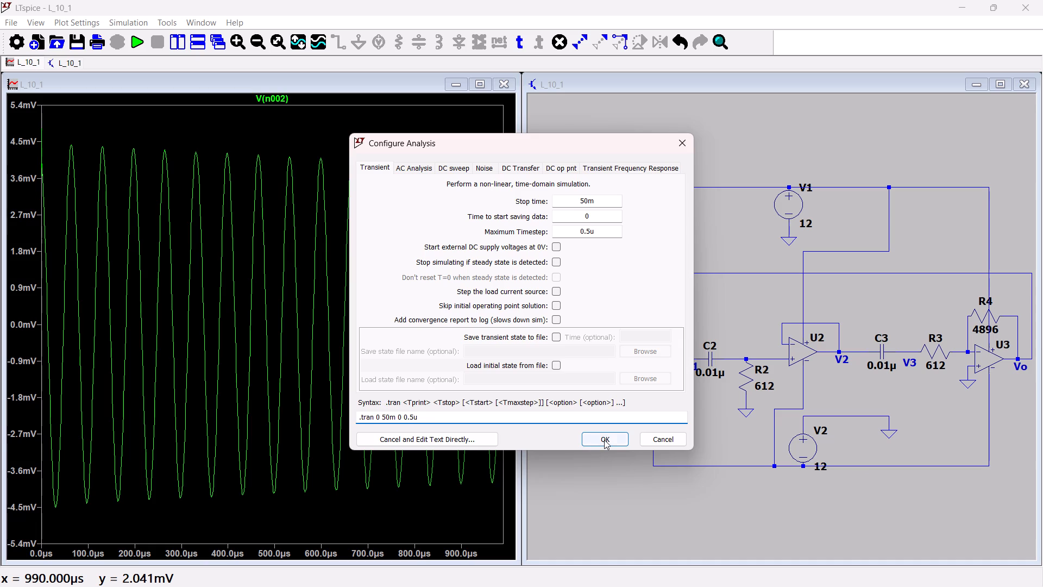
left_click(605, 440)
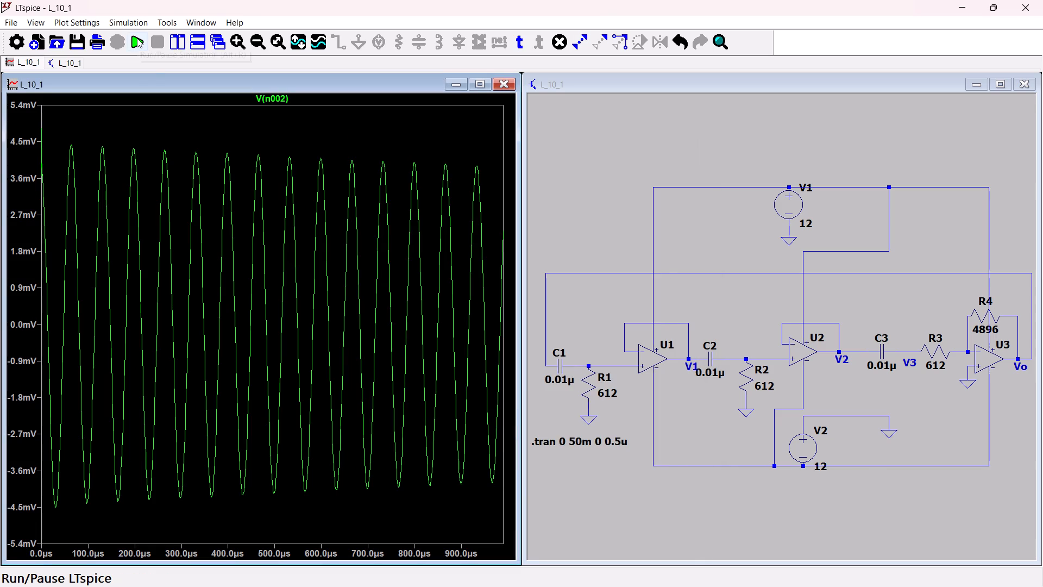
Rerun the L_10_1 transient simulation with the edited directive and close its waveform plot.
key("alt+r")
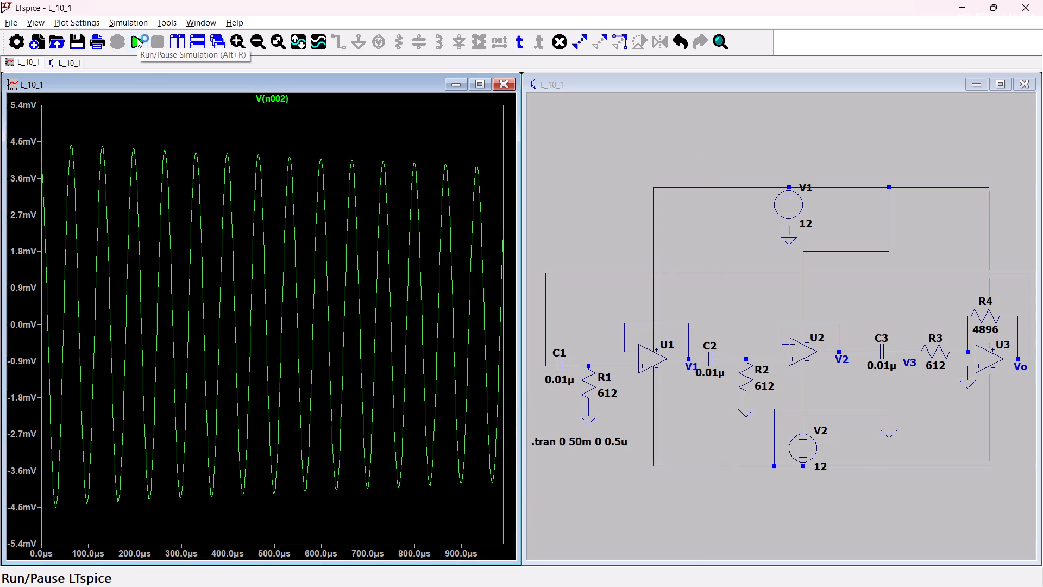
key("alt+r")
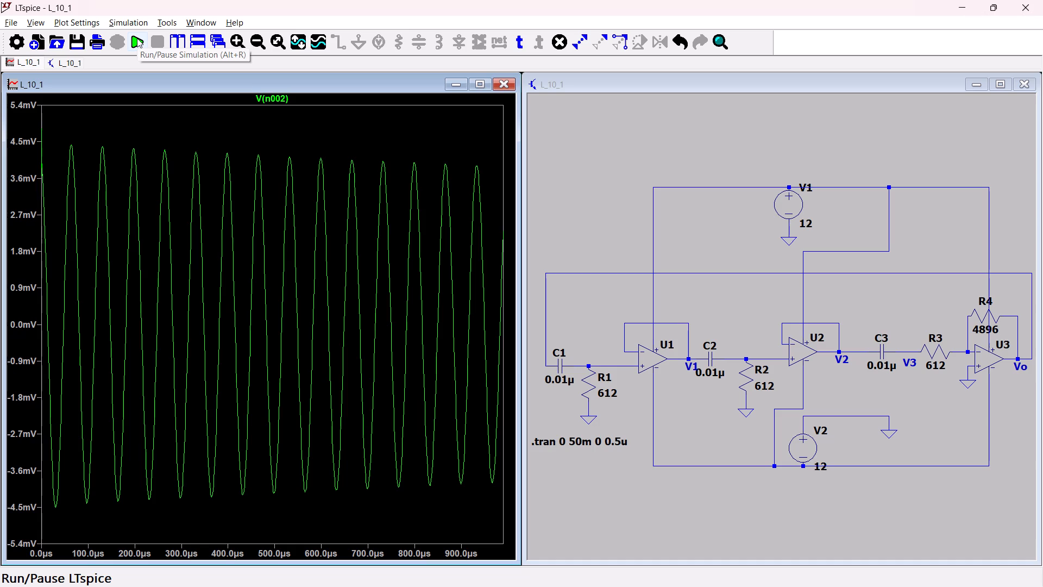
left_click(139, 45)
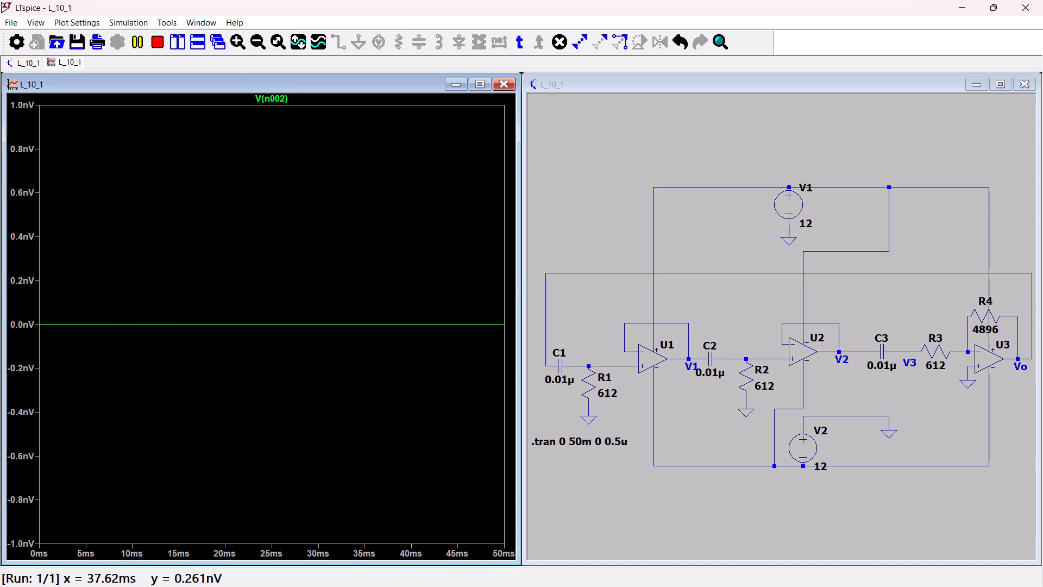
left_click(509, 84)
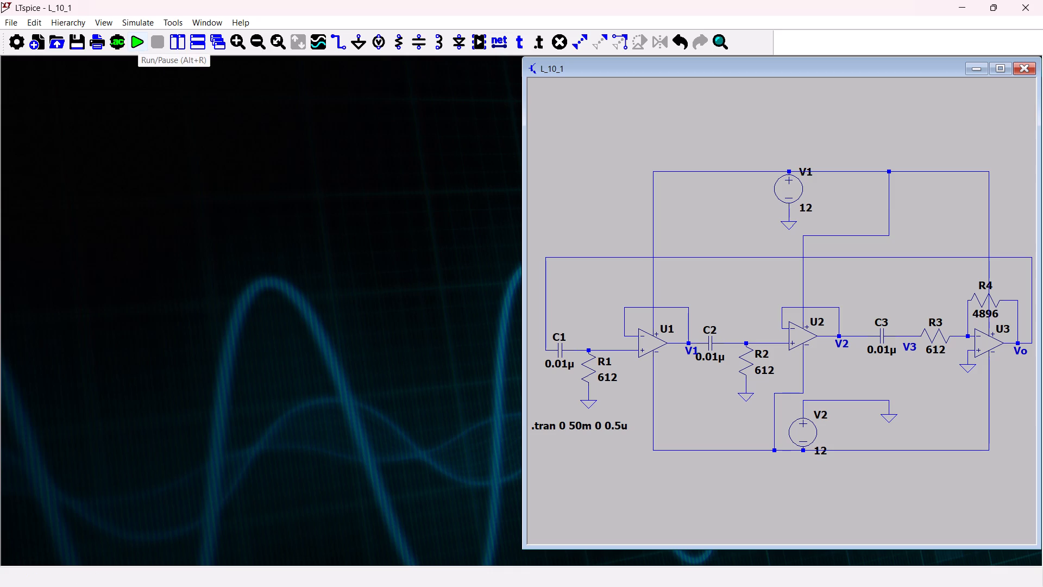
Run the L_10_1 transient simulation from the schematic and plot the voltage at the output node Vo.
key("alt+r")
left_click(136, 42)
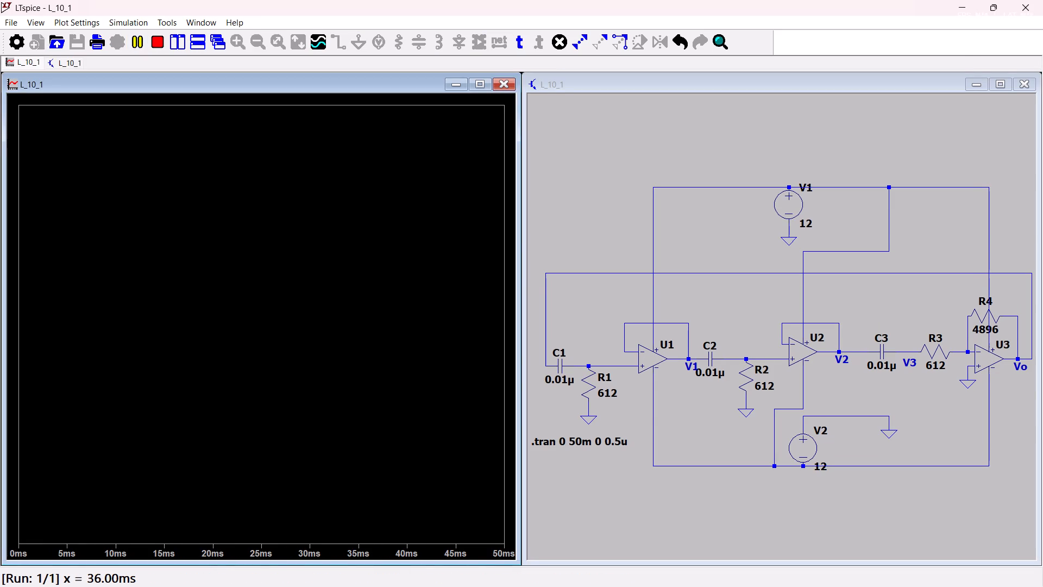
left_click(1017, 359)
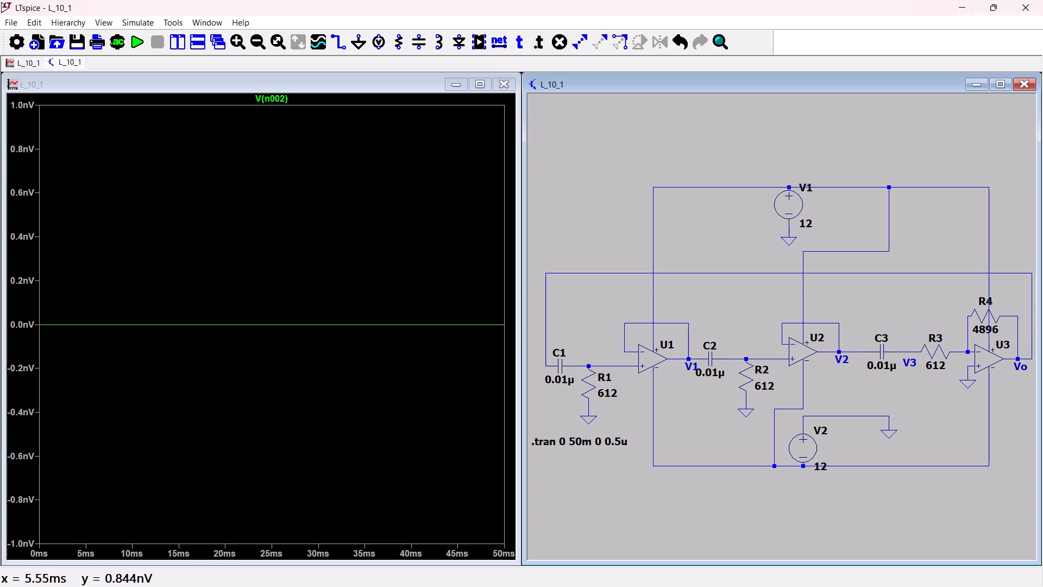
Zoom in on the Vo trace to a window of about 12.4 ms to 17.2 ms and inspect it for oscillation.
left_click_drag(70, 107, 183, 310)
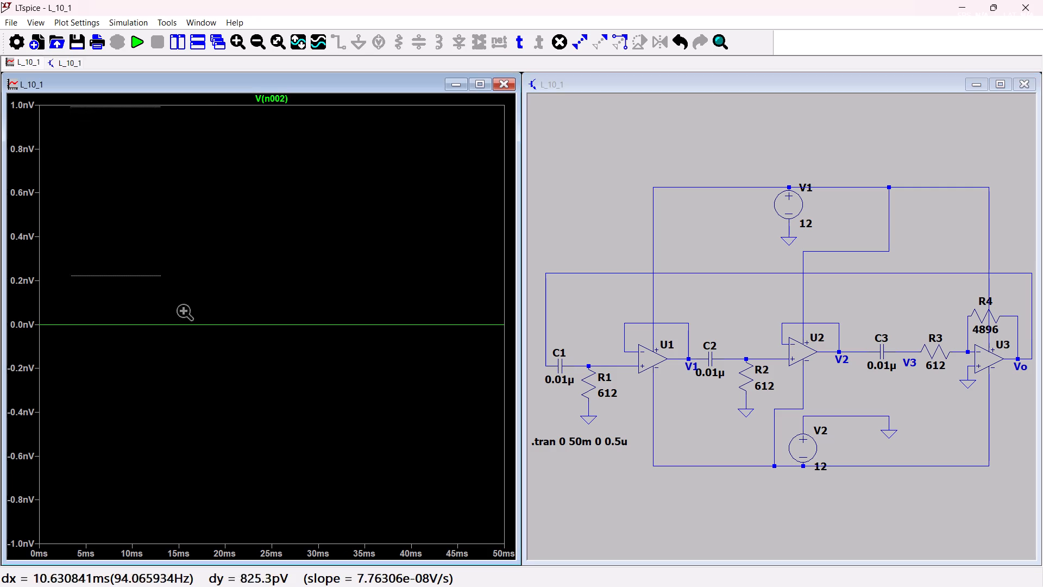
left_click_drag(183, 310, 285, 449)
left_click_drag(232, 367, 310, 420)
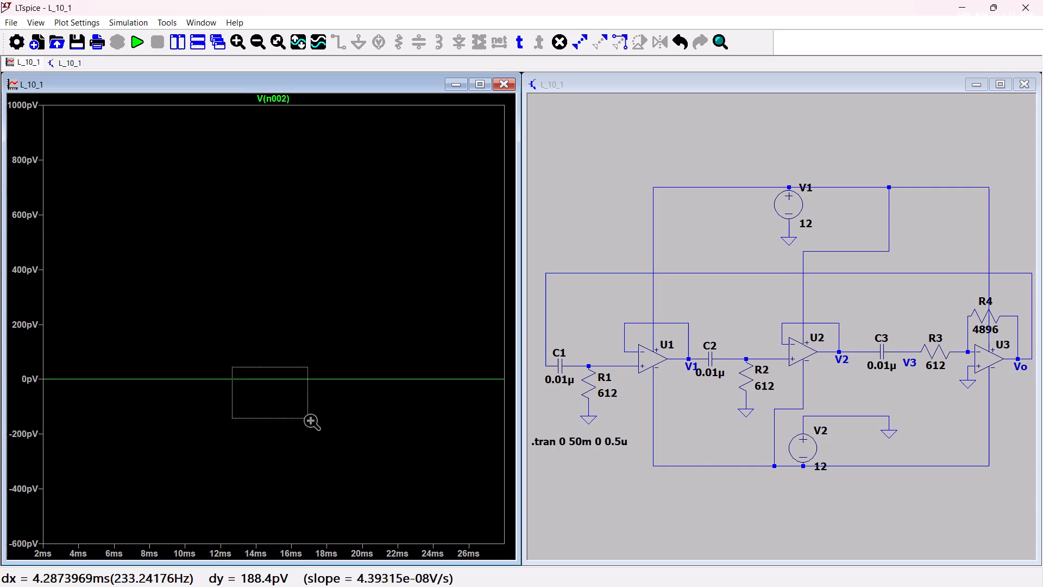
left_click_drag(310, 420, 311, 421)
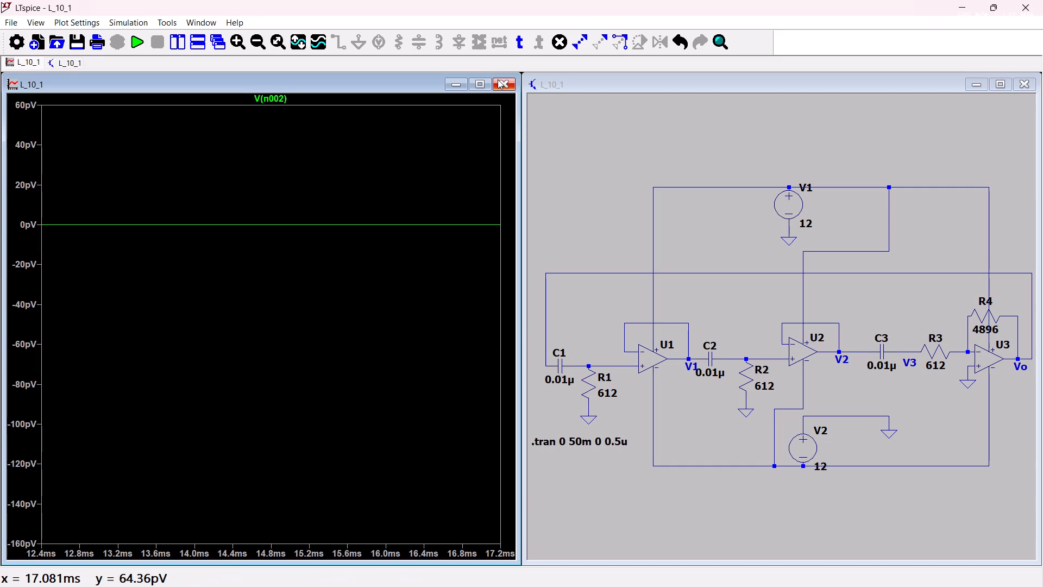
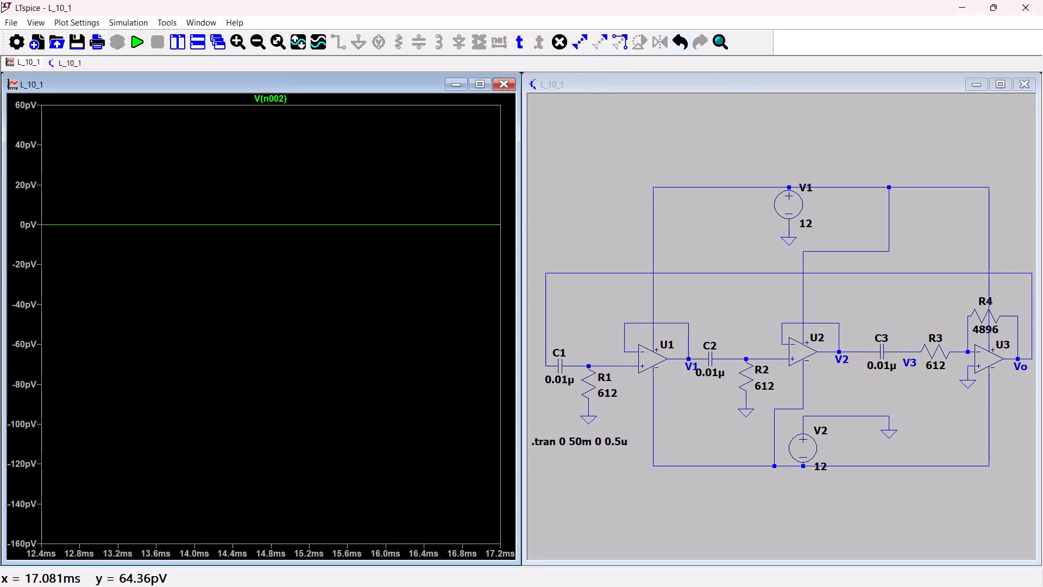
Set the resistance of feedback resistor R4 on the L_10_1 schematic to 5k.
right_click(990, 312)
left_click(962, 293)
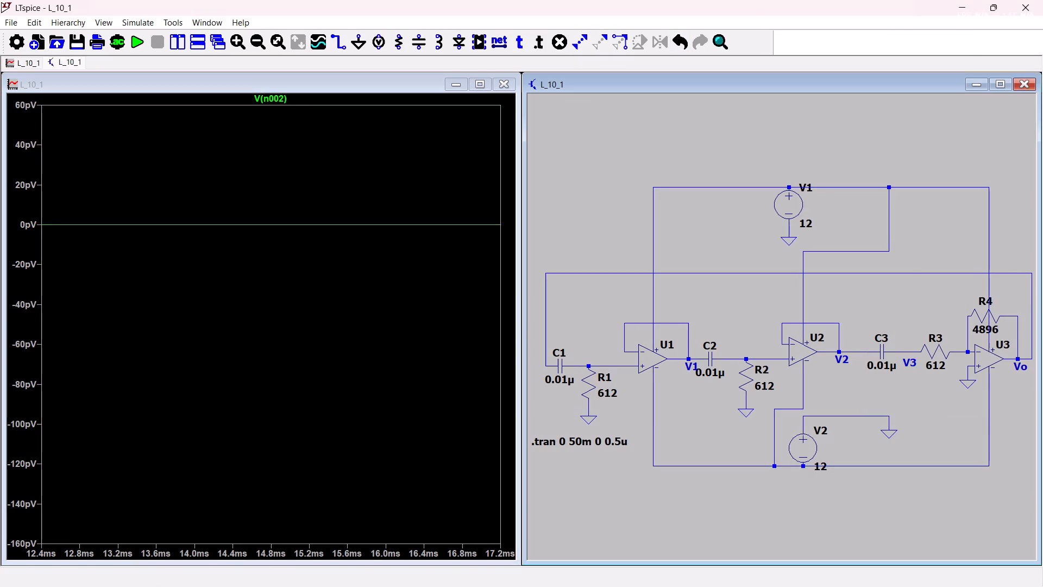
right_click(979, 317)
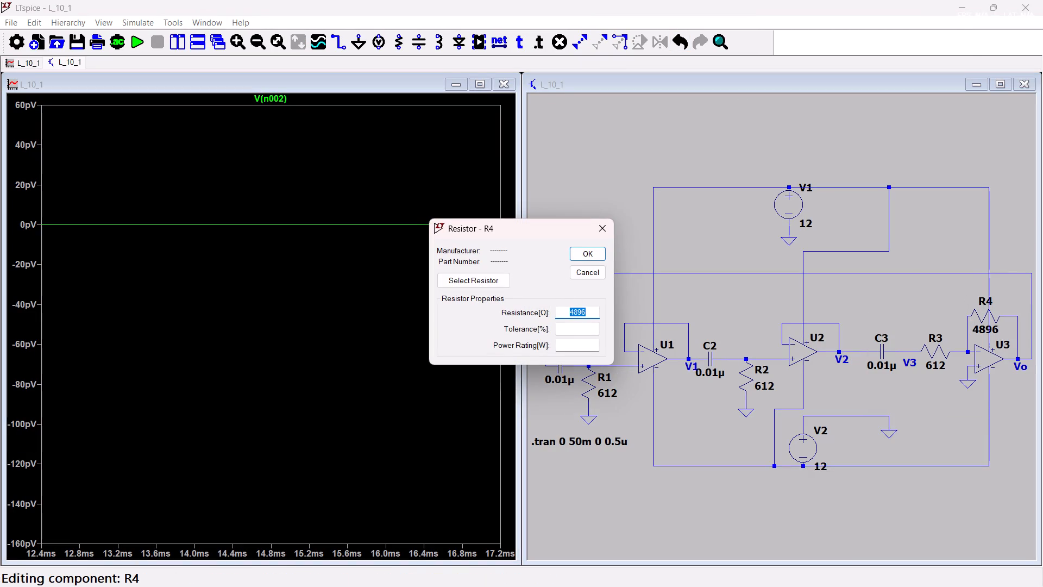
key("BackSpace")
type("5k")
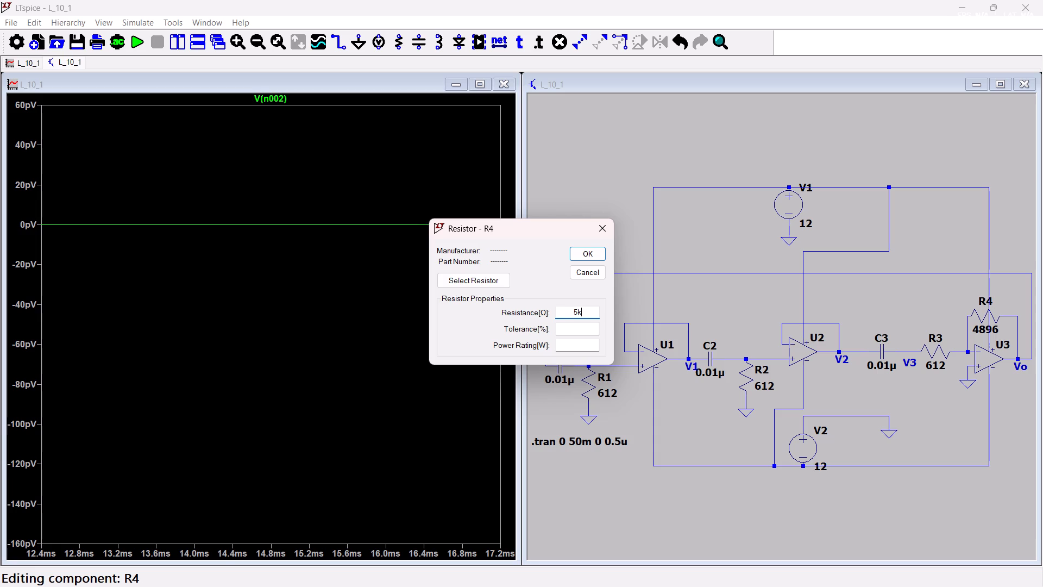
left_click(585, 255)
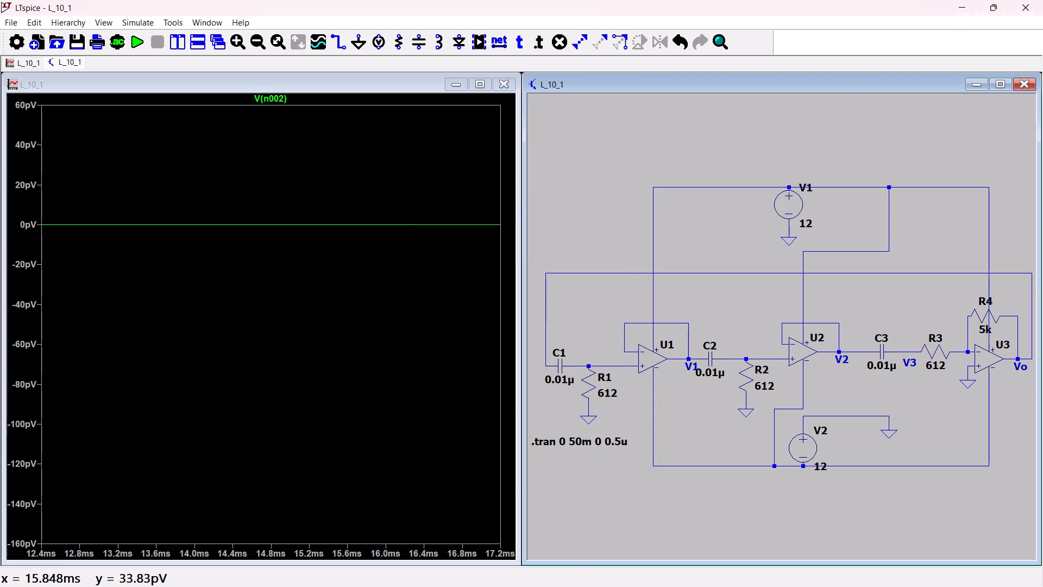
Rerun the L_10_1 transient simulation, view the output trace, and close the waveform plot.
left_click(141, 43)
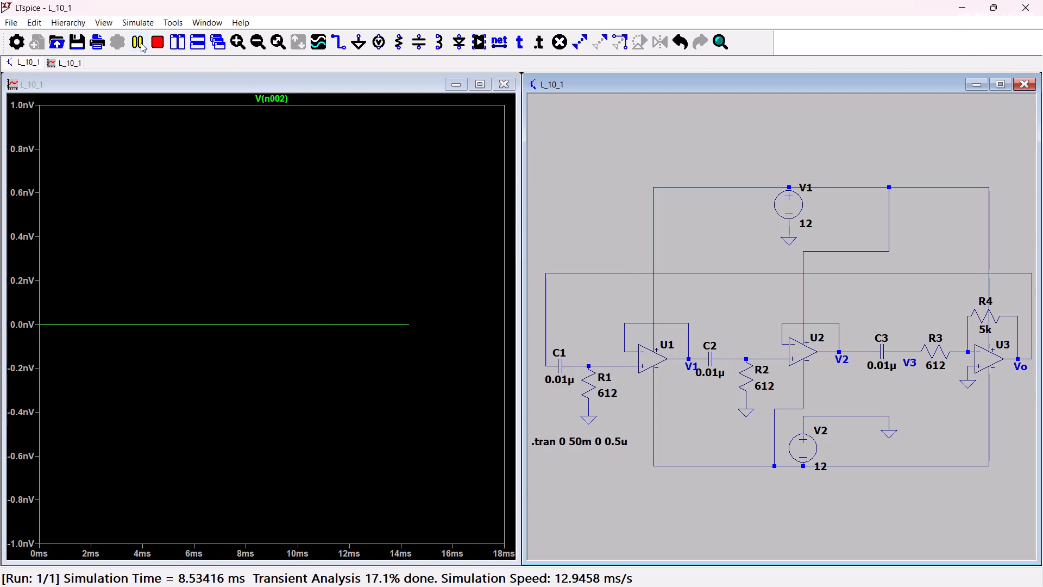
left_click(506, 85)
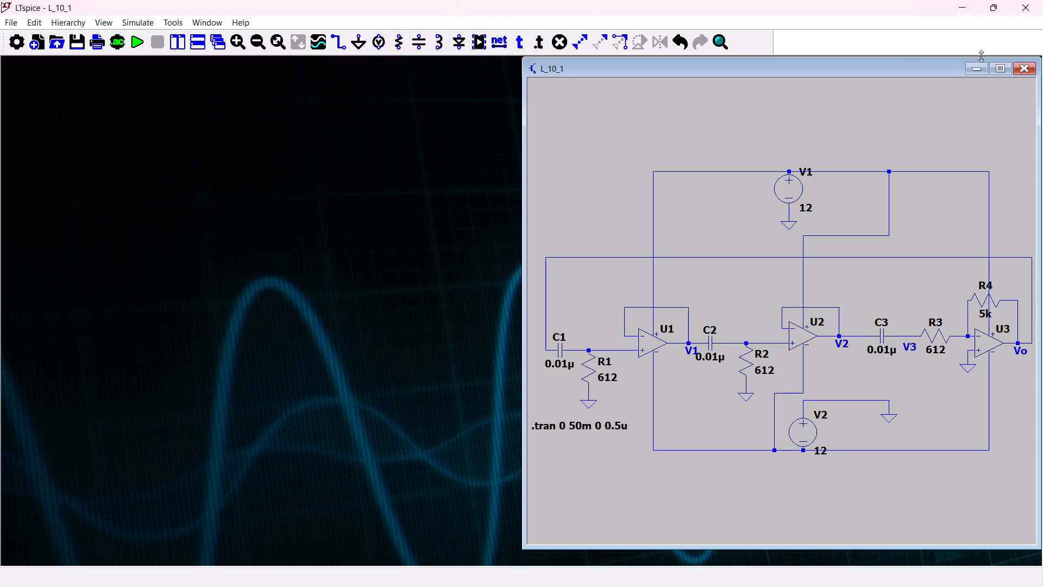
Add the SPICE directive .ic V(Vo) = 0.1 to the schematic, placing it just below the Vo output of U3.
double_click(945, 71)
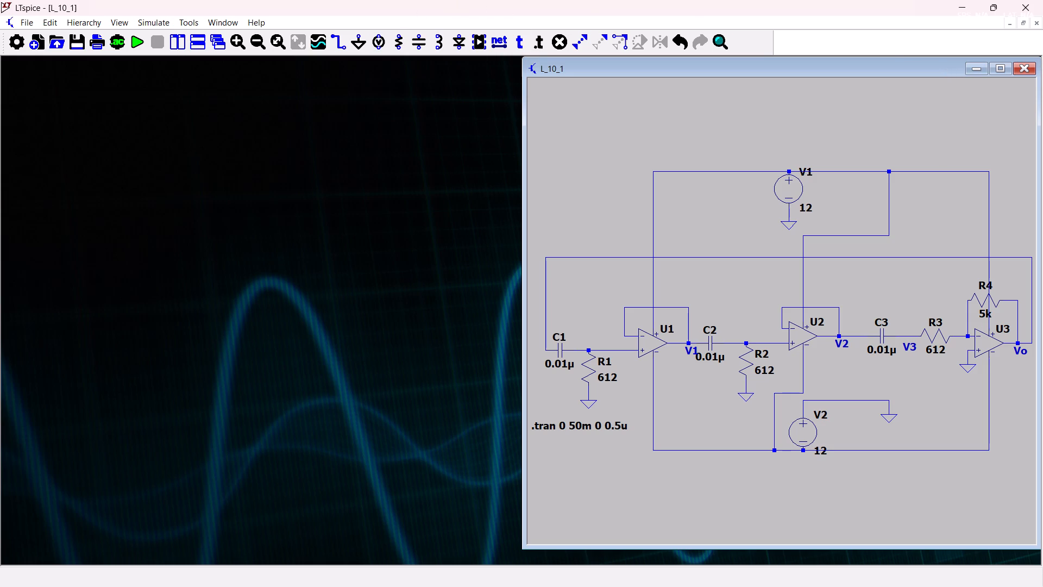
key("space")
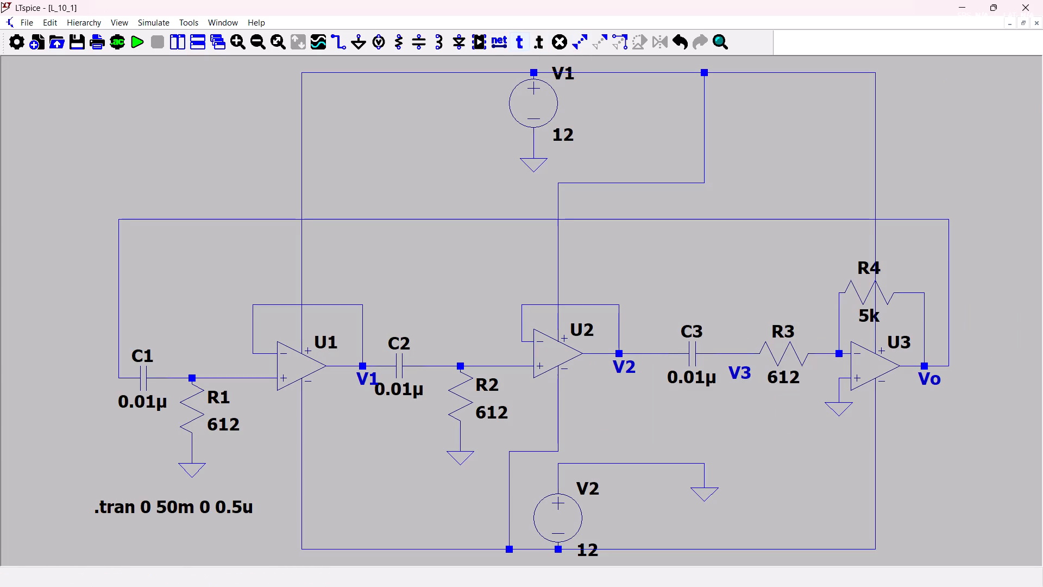
left_click(533, 38)
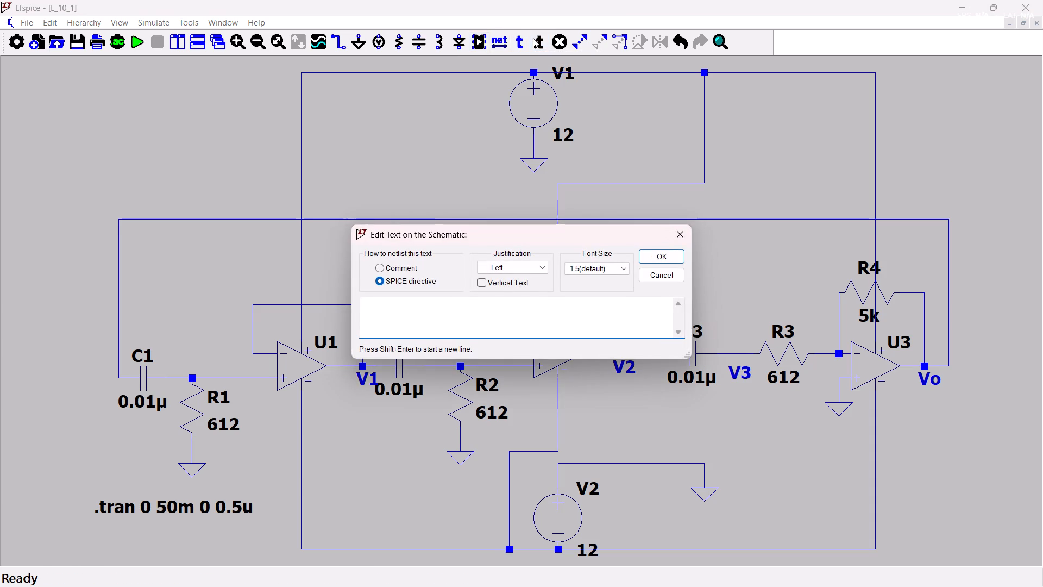
type("ic")
key("BackSpace")
key("BackSpace")
key("BackSpace")
key("BackSpace")
type(".ic")
key("space")
type("V(")
type("Vo)")
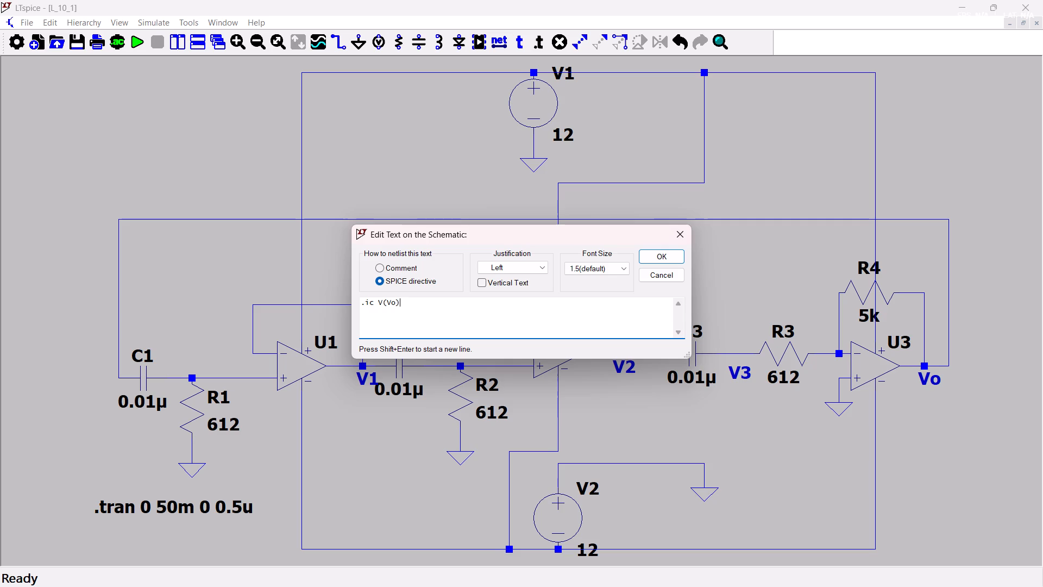
key("space")
type("= 0.1")
left_click(645, 254)
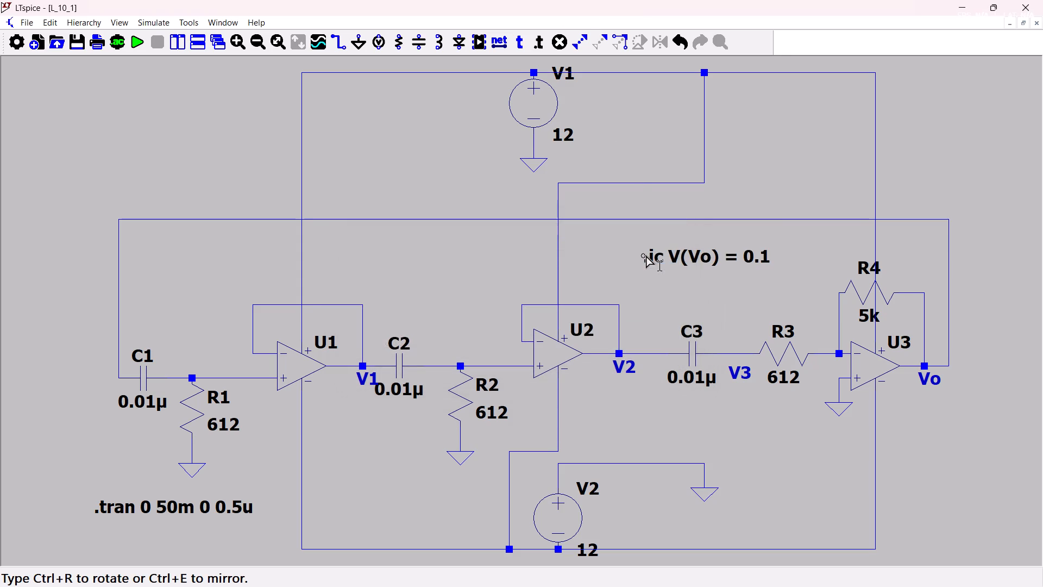
left_click(890, 416)
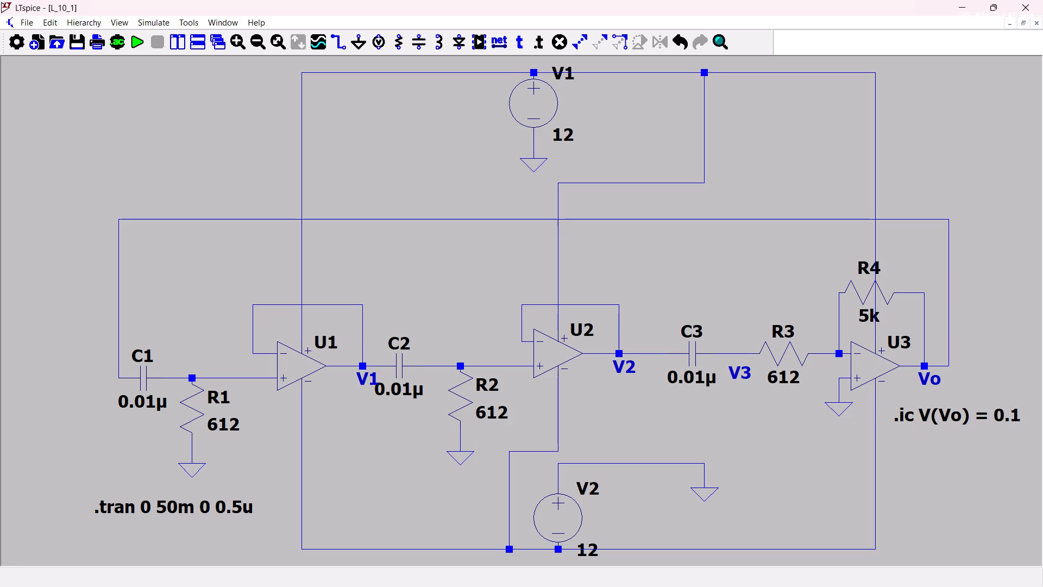
Run the transient simulation with the initial condition and plot the voltage at U3's output node.
left_click(137, 47)
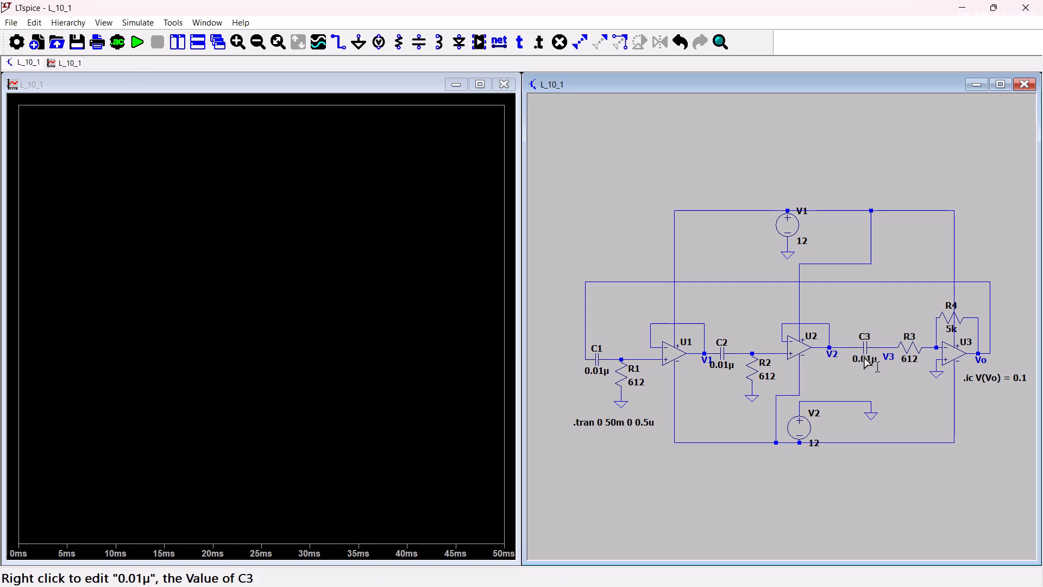
left_click(973, 354)
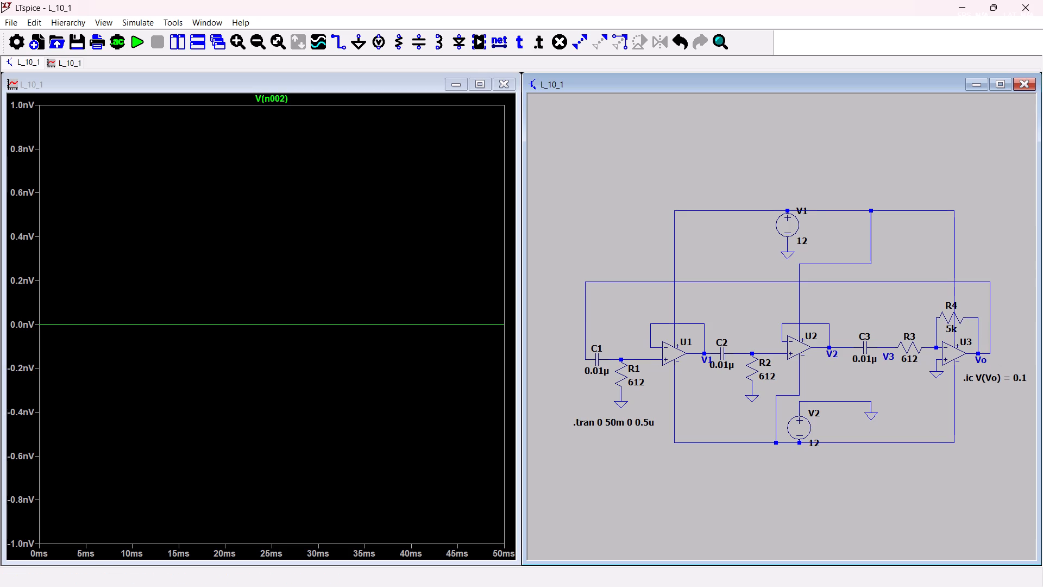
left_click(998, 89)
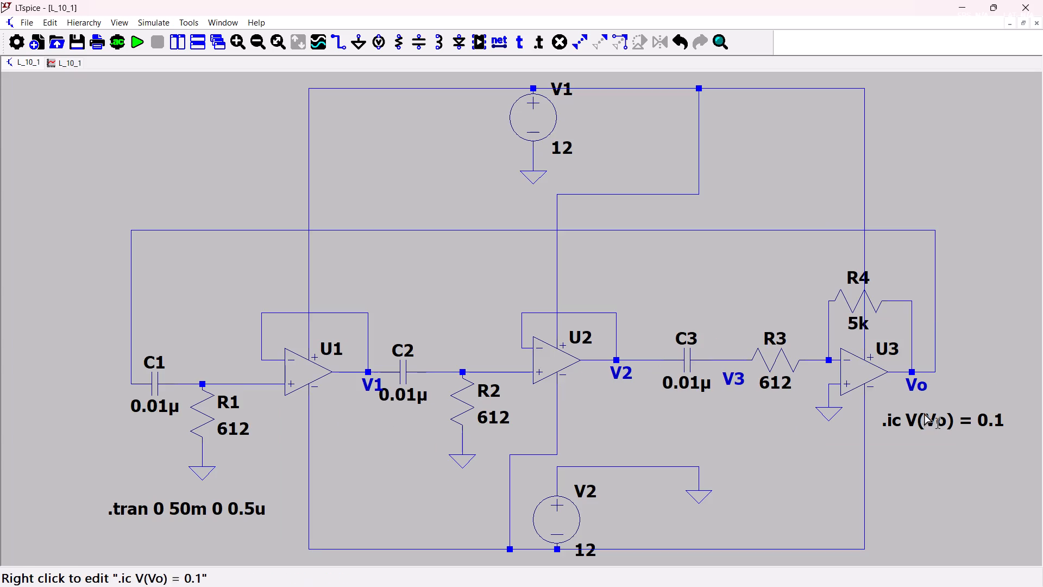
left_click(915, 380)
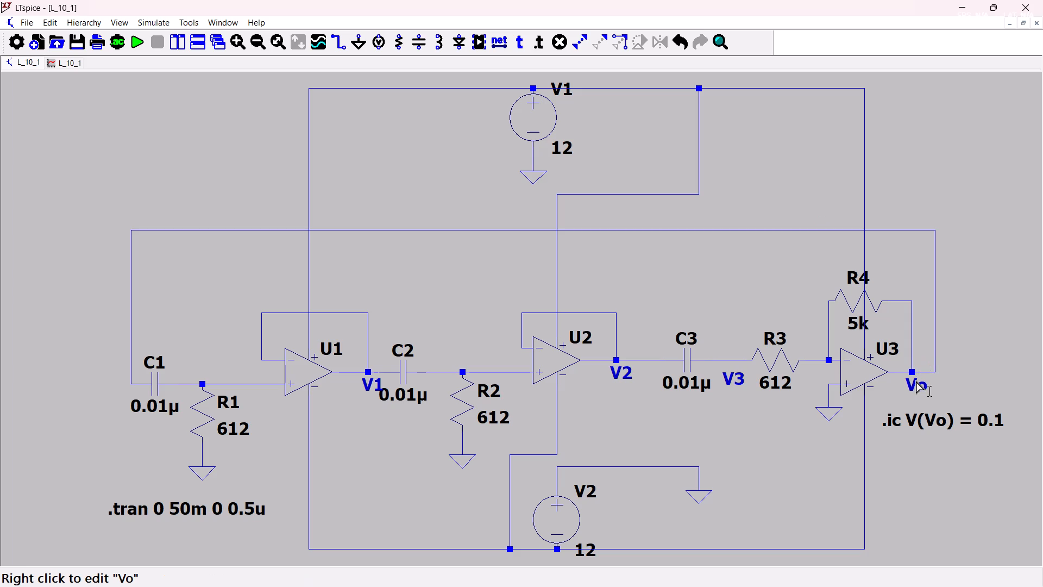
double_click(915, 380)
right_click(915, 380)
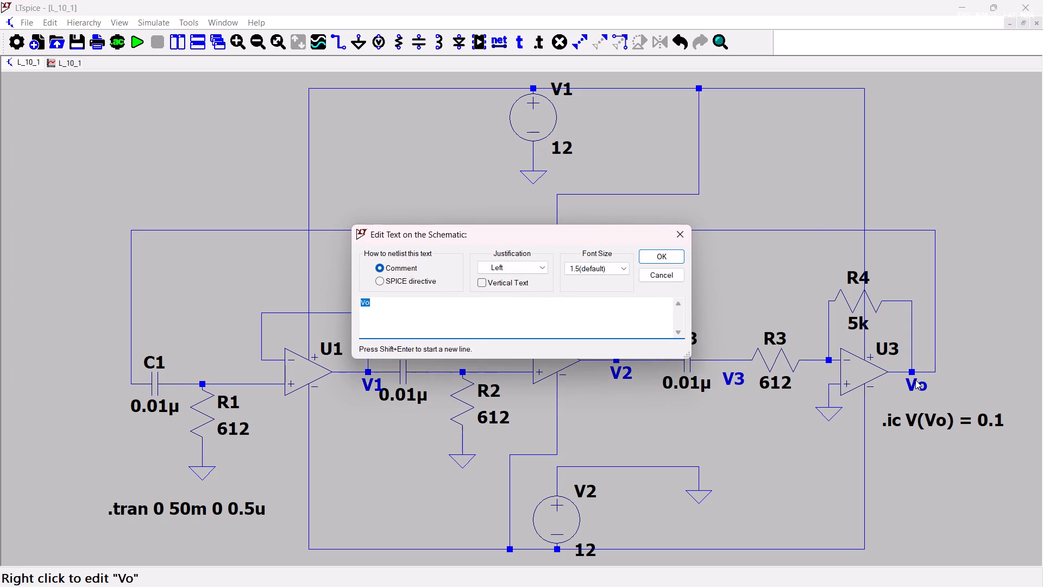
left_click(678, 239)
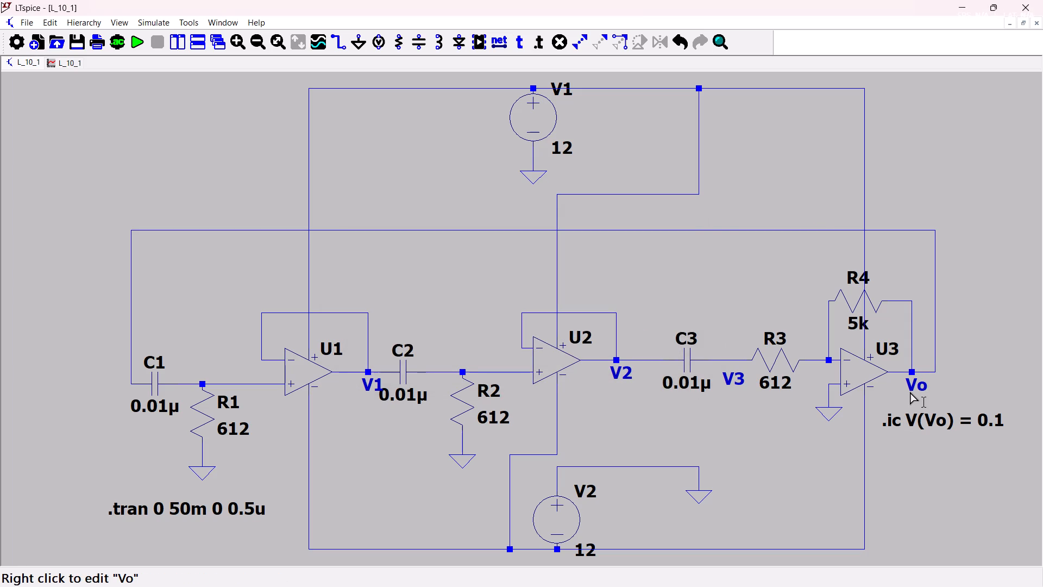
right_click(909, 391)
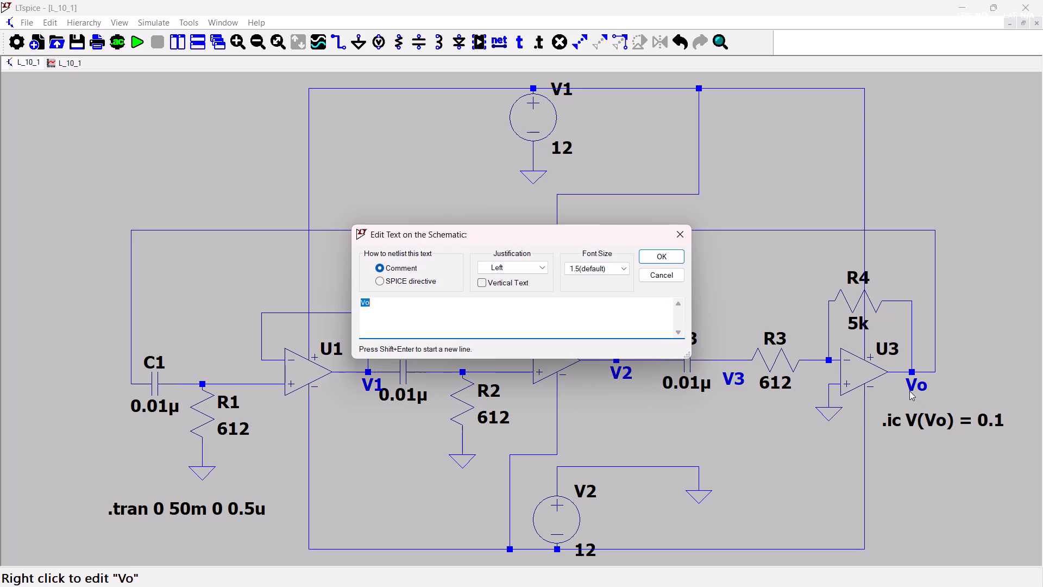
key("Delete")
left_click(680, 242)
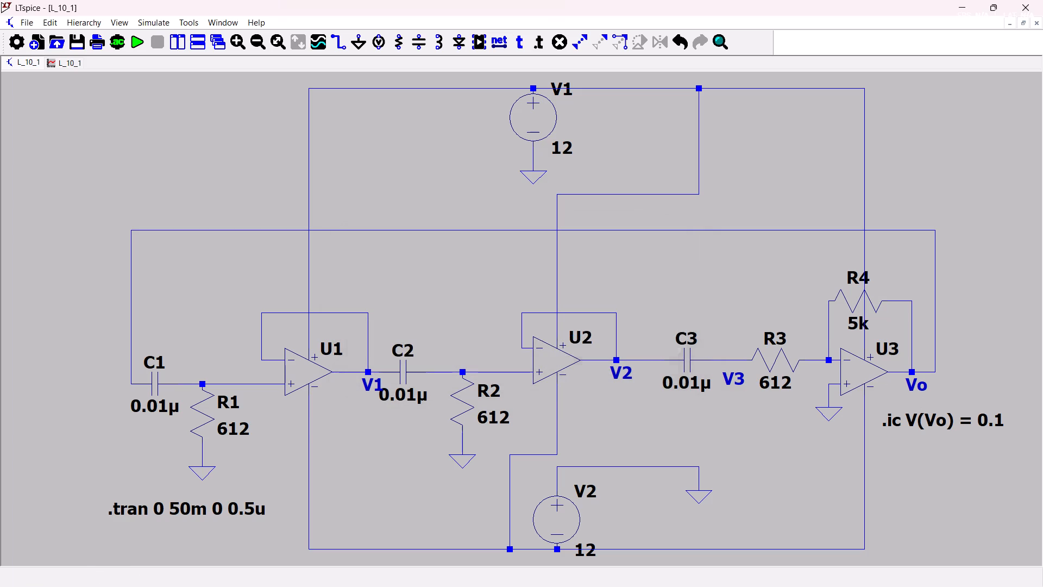
Delete the Vo comment text beneath U3's output node.
key("Delete")
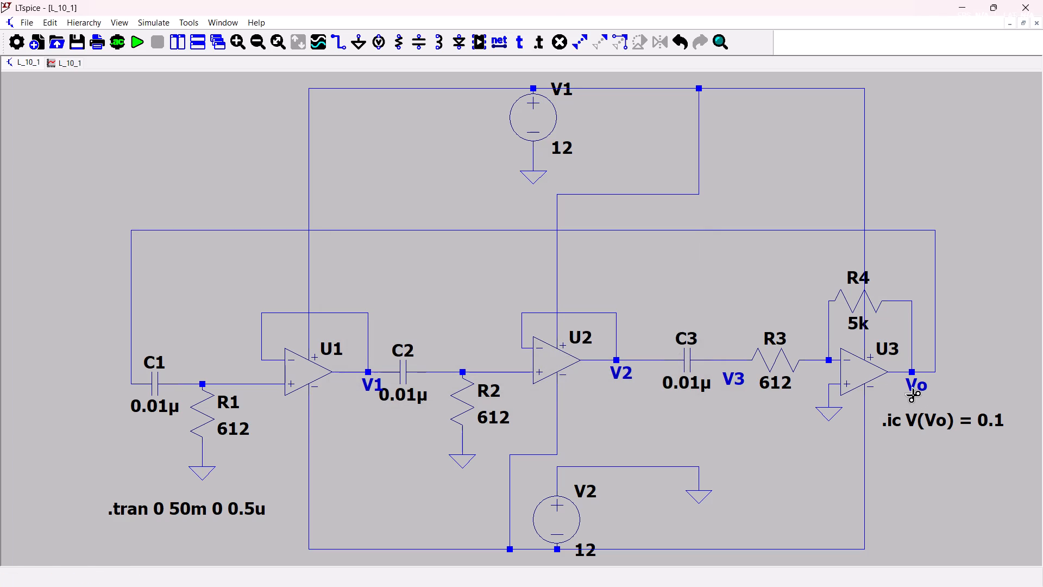
left_click(915, 389)
Place a net label named Vo with port type Output just beyond the wire at U3's output.
left_click(507, 39)
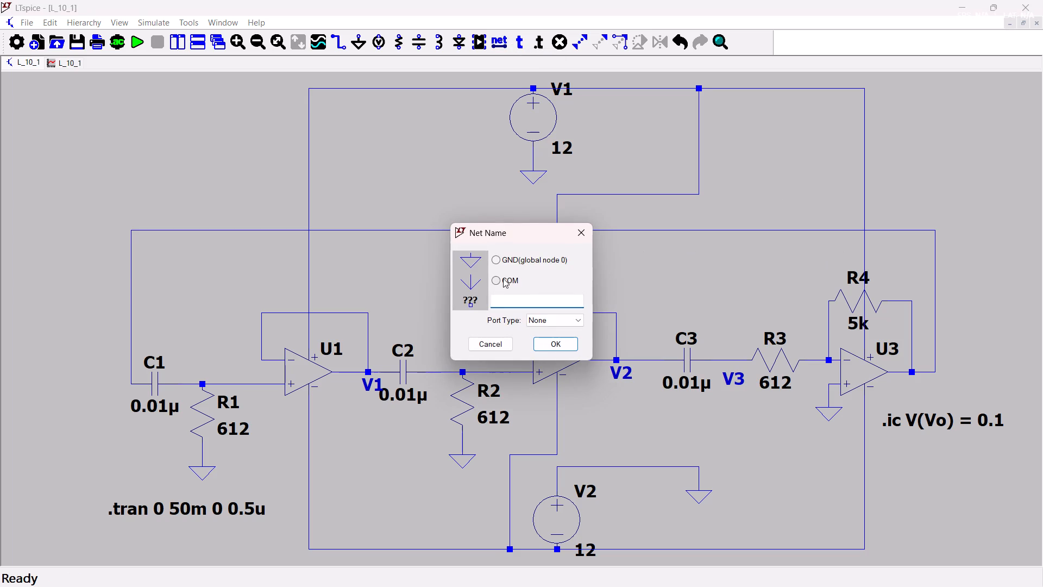
left_click(538, 320)
left_click(538, 345)
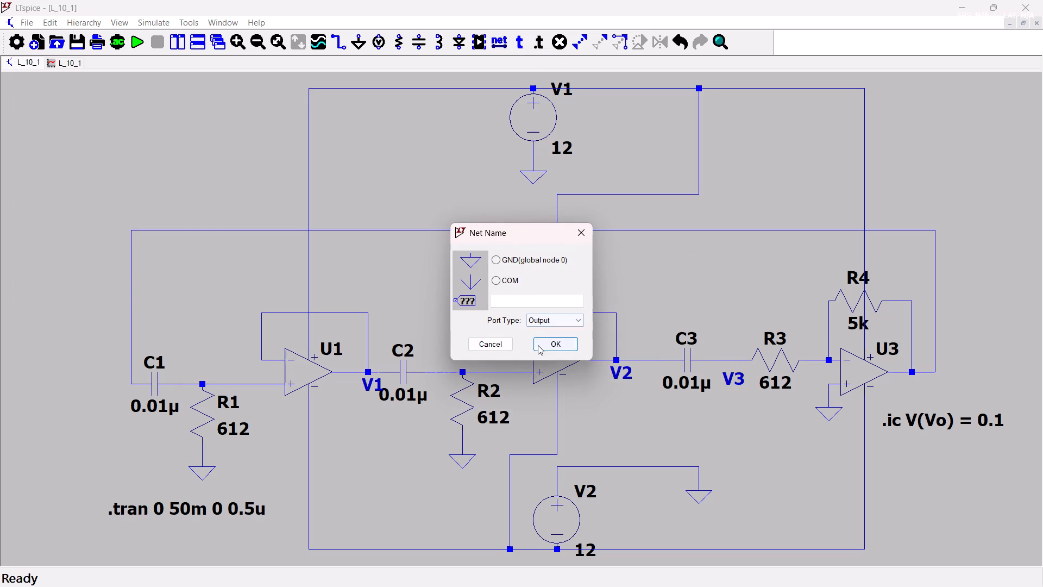
left_click(533, 304)
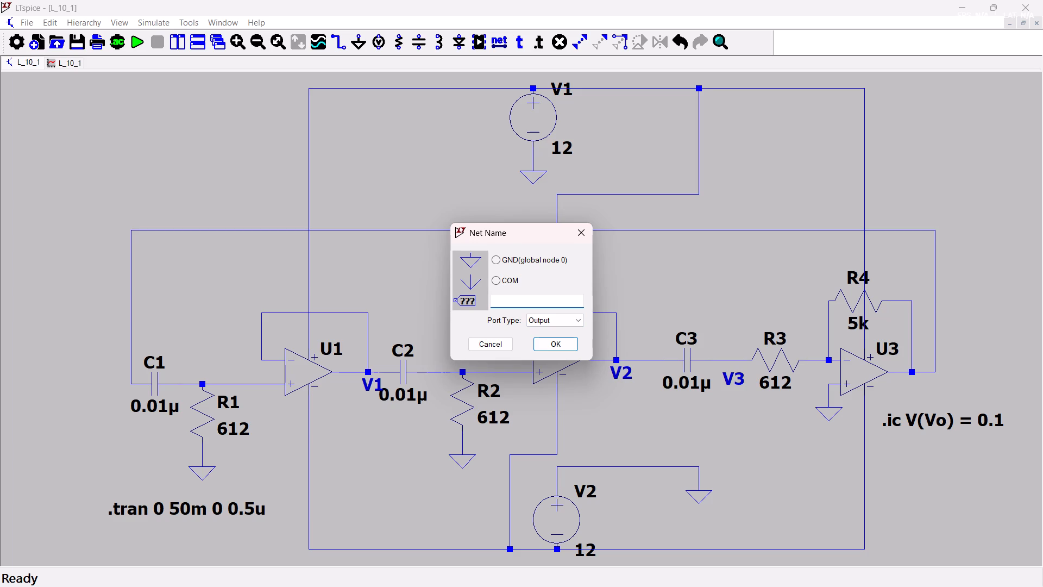
key("shift+v")
key("o")
left_click(544, 341)
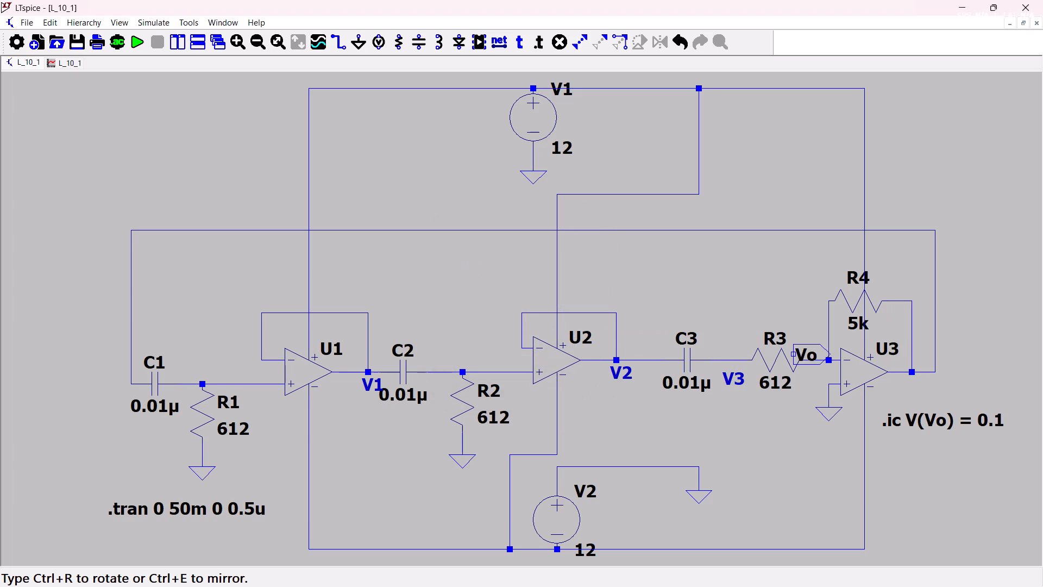
left_click(944, 372)
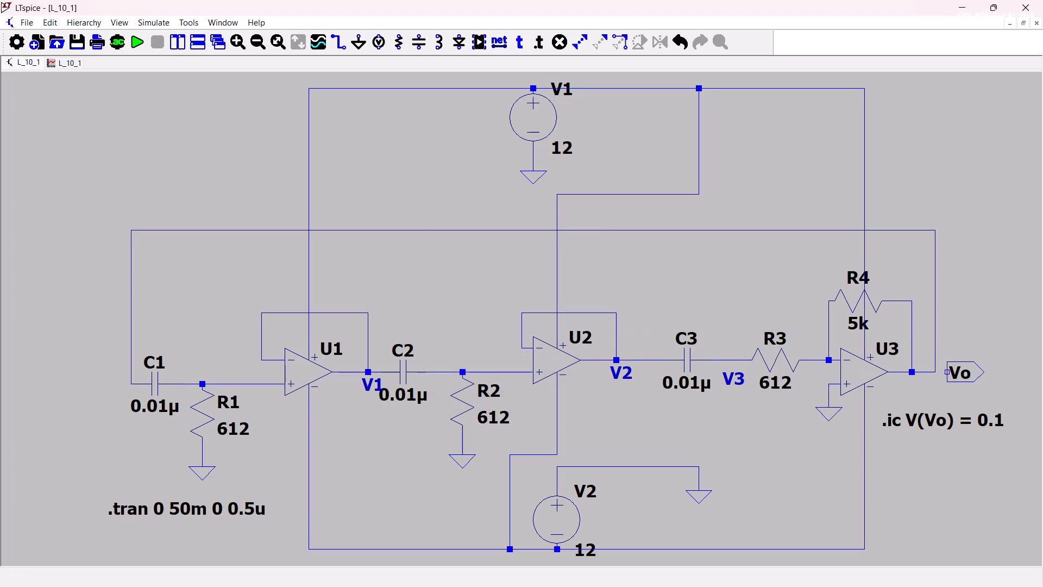
key("Escape")
Wire the Vo net label to the corner of the feedback wire at U3's output.
key("w")
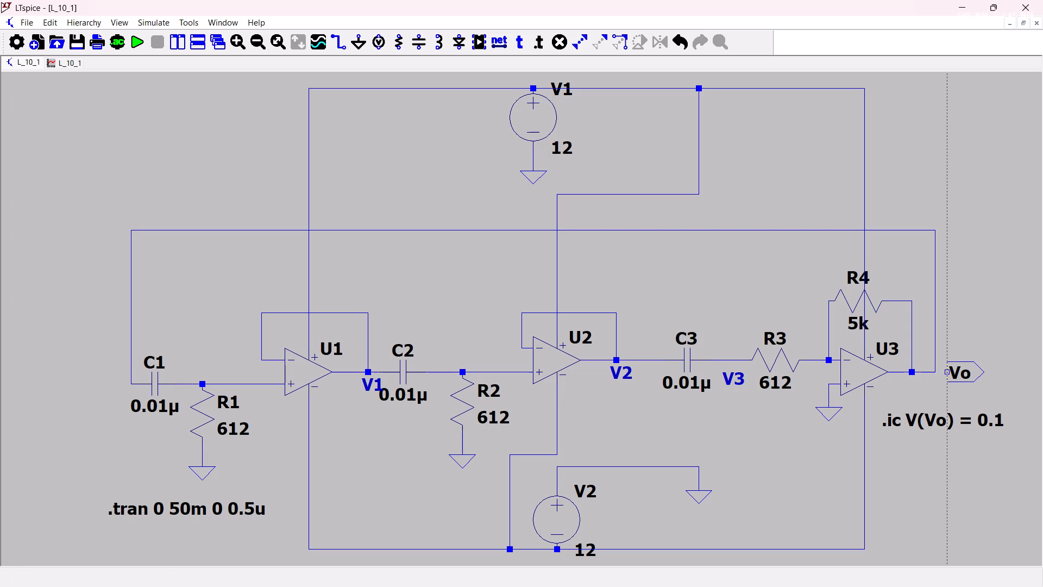
left_click(934, 370)
key("Escape")
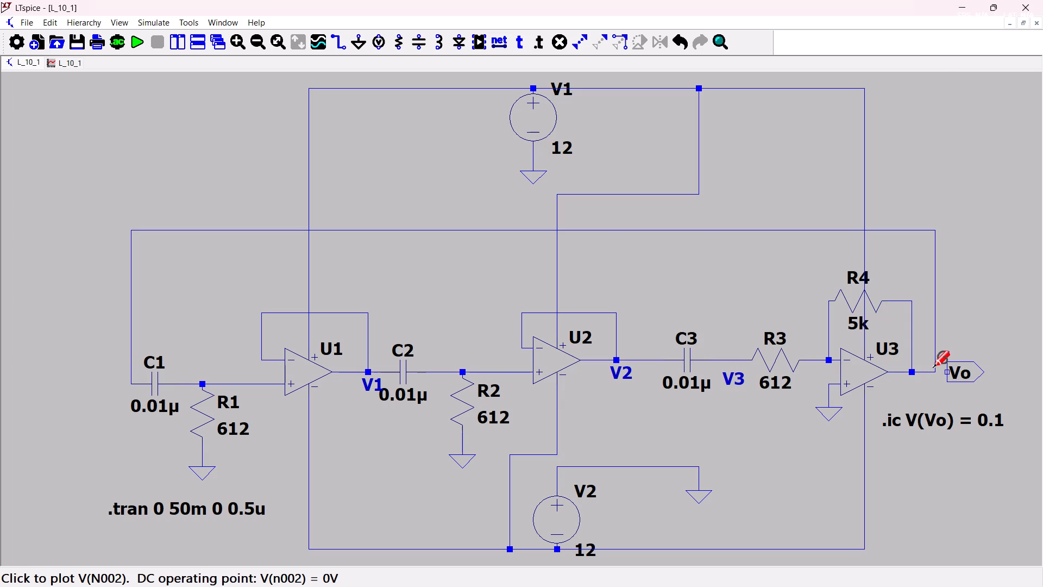
key("w")
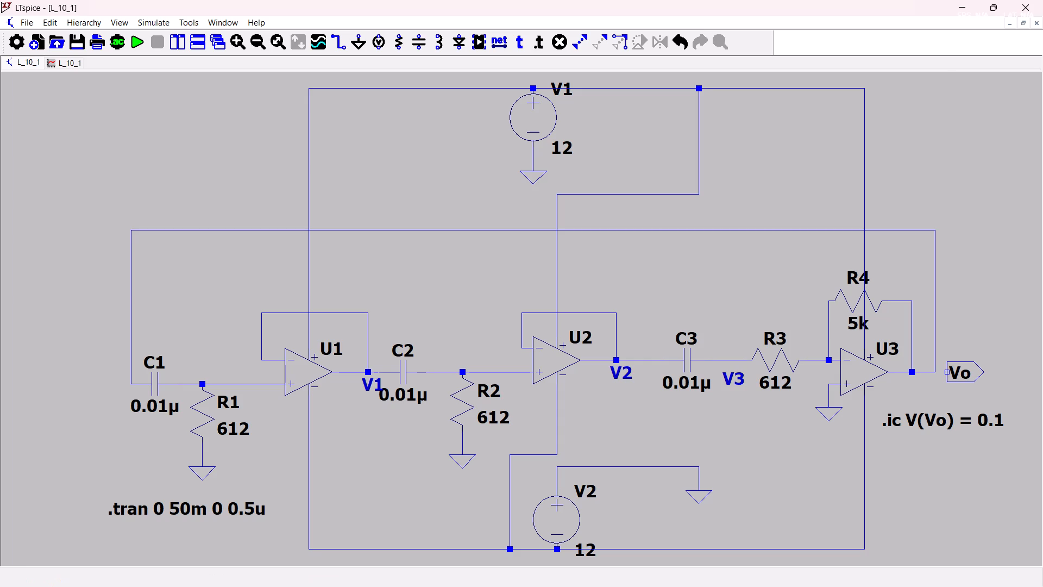
left_click(946, 379)
key("Escape")
key("w")
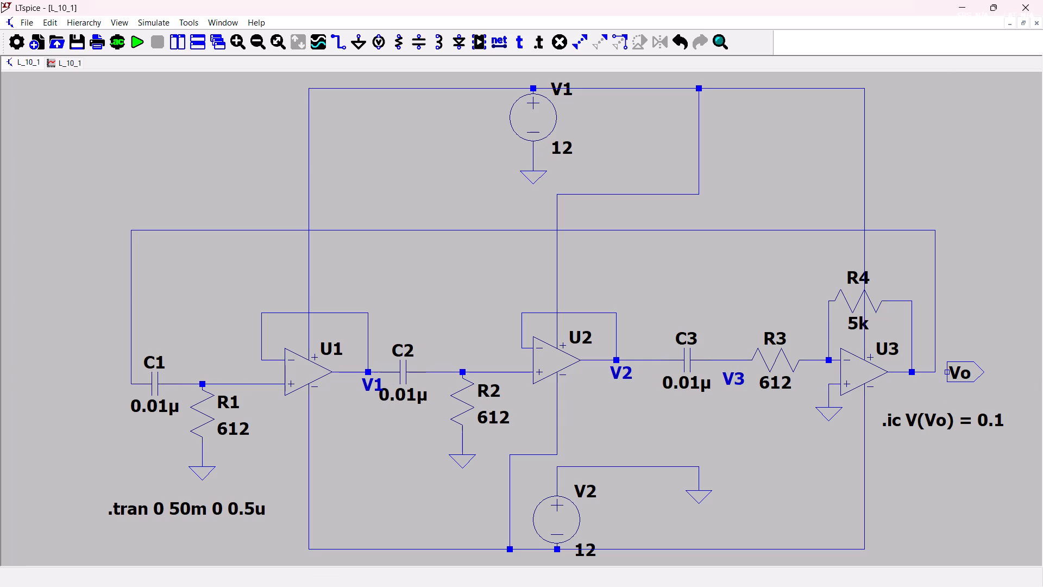
left_click(946, 373)
left_click(935, 372)
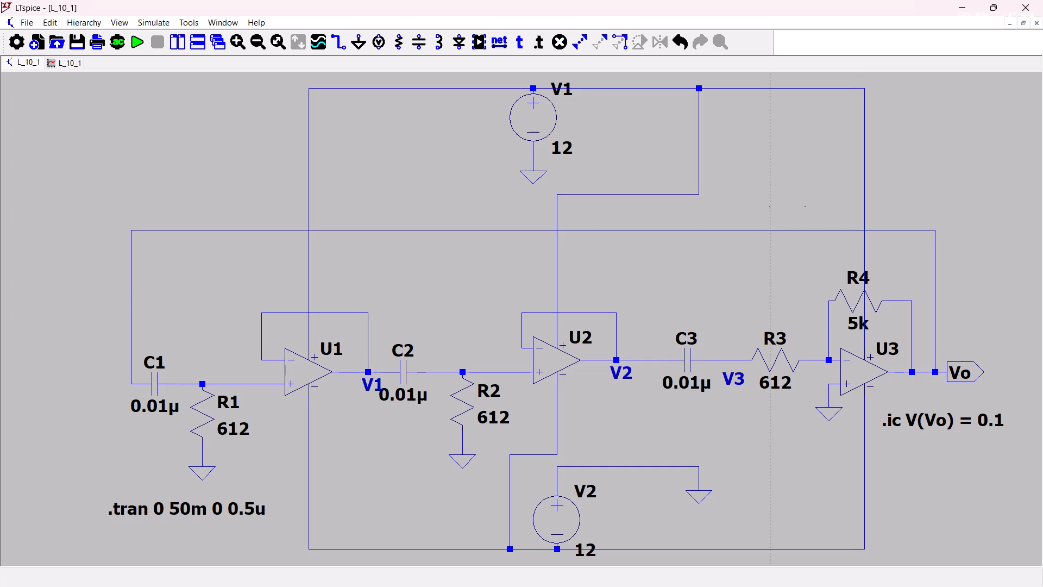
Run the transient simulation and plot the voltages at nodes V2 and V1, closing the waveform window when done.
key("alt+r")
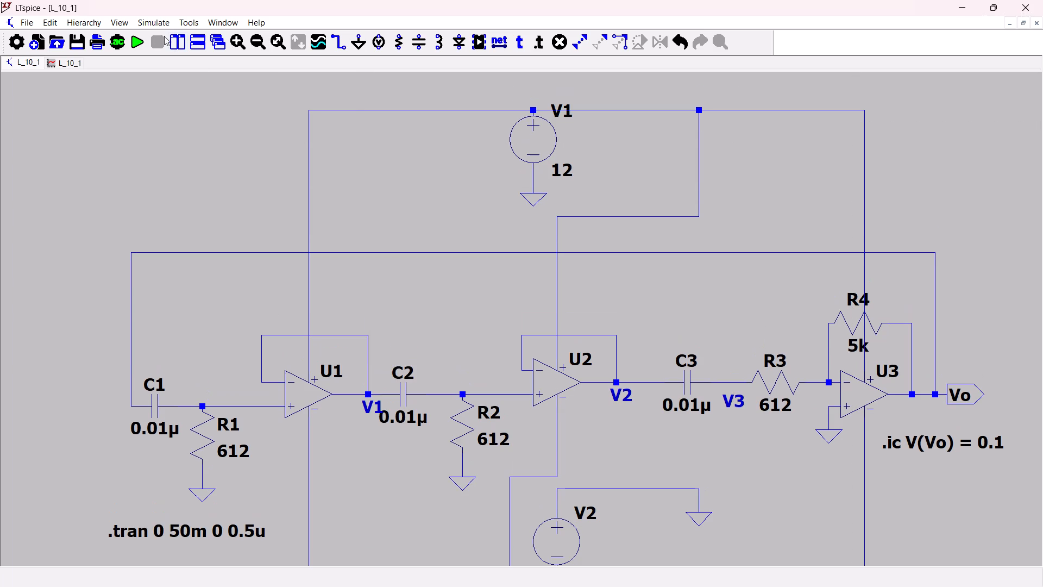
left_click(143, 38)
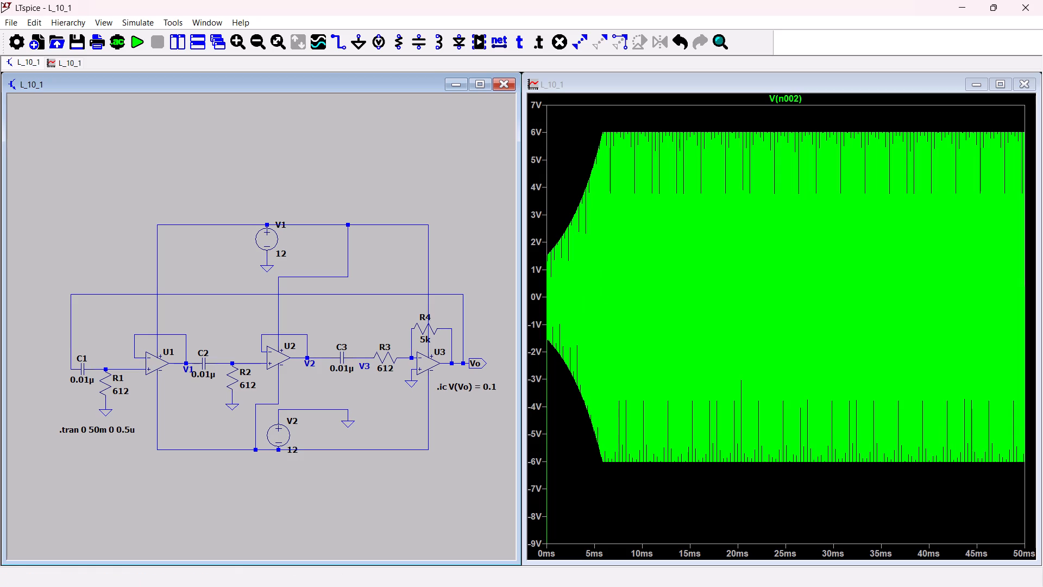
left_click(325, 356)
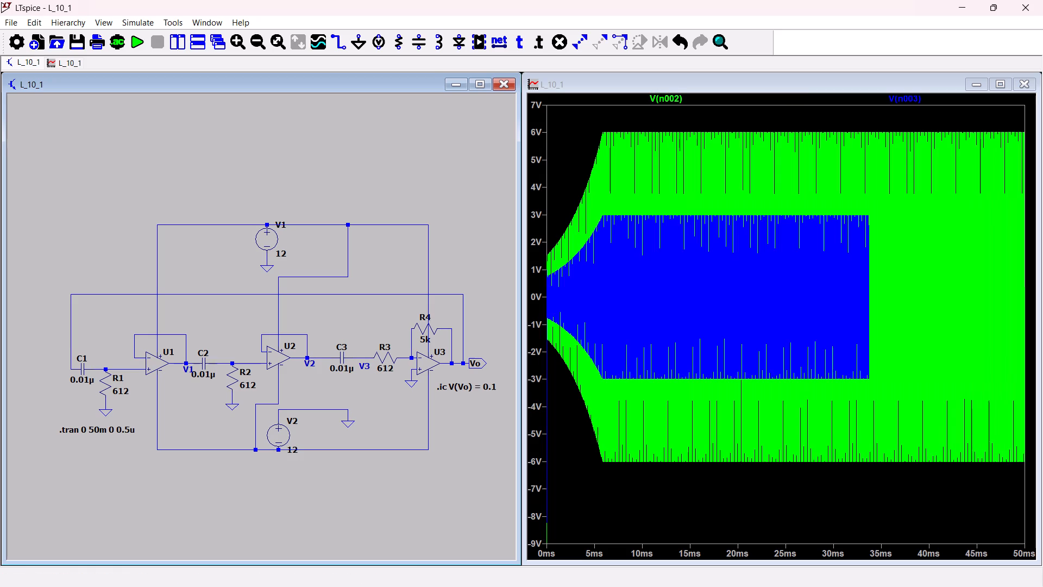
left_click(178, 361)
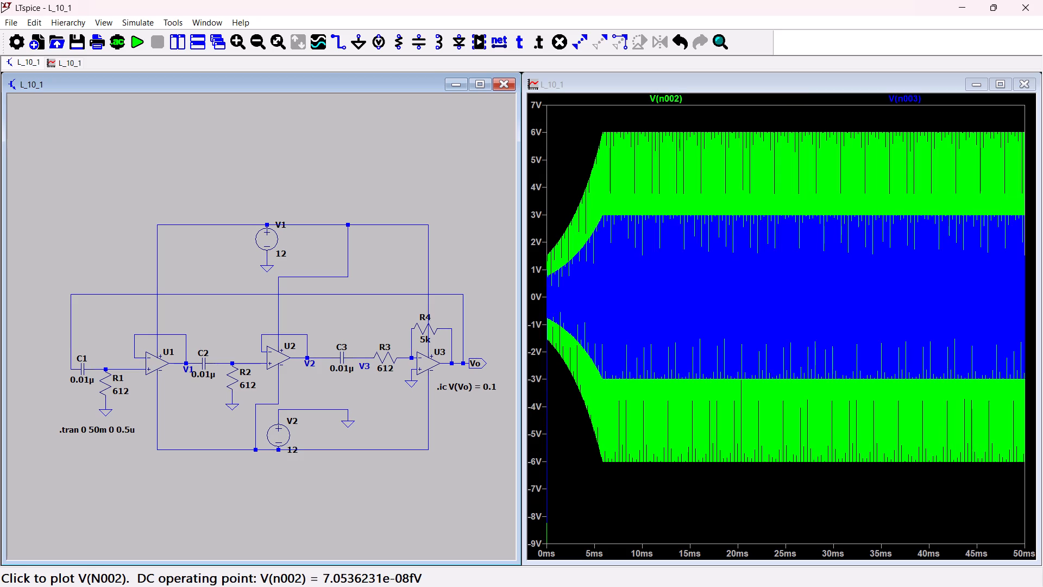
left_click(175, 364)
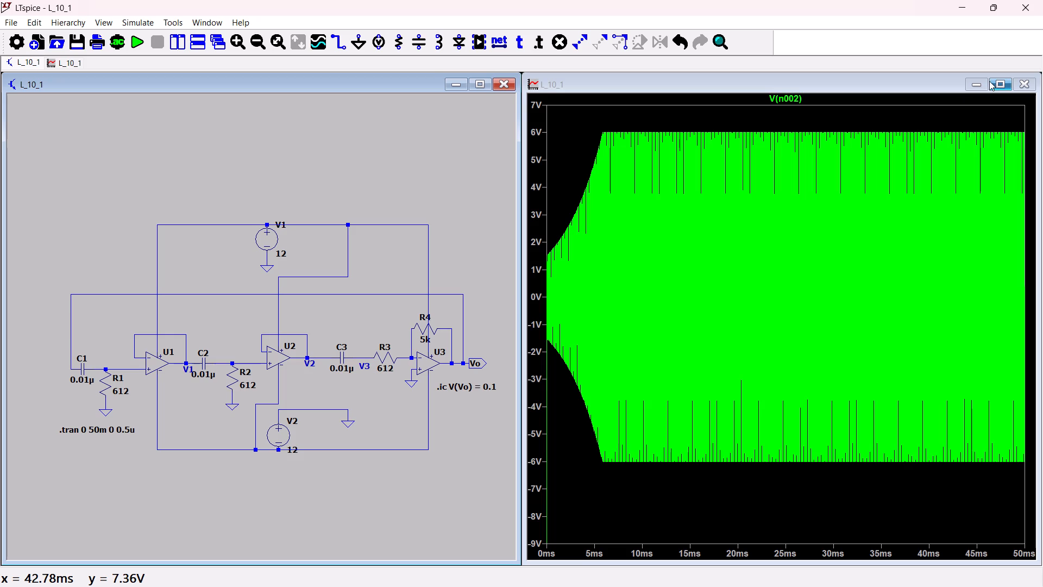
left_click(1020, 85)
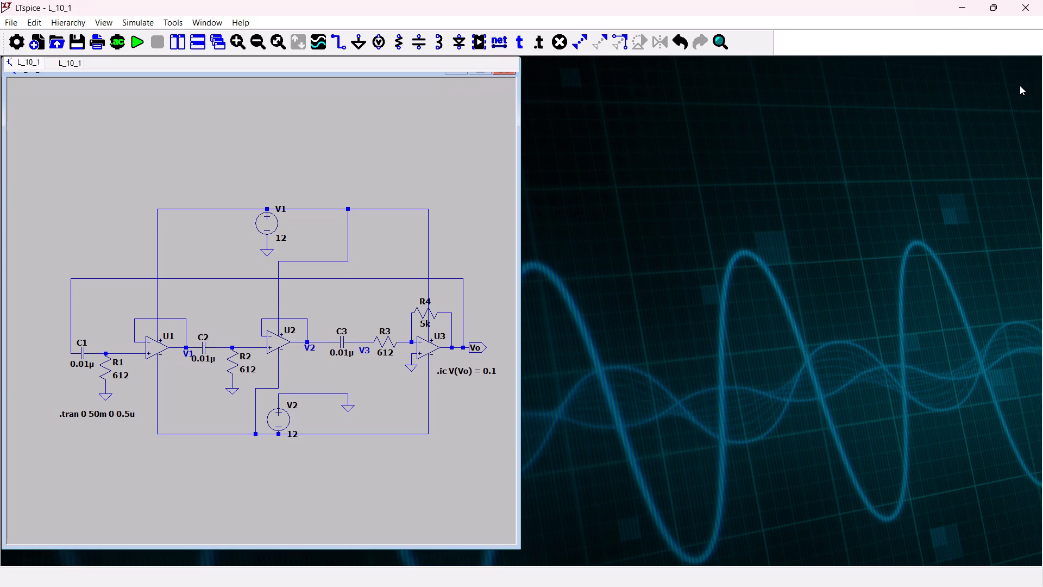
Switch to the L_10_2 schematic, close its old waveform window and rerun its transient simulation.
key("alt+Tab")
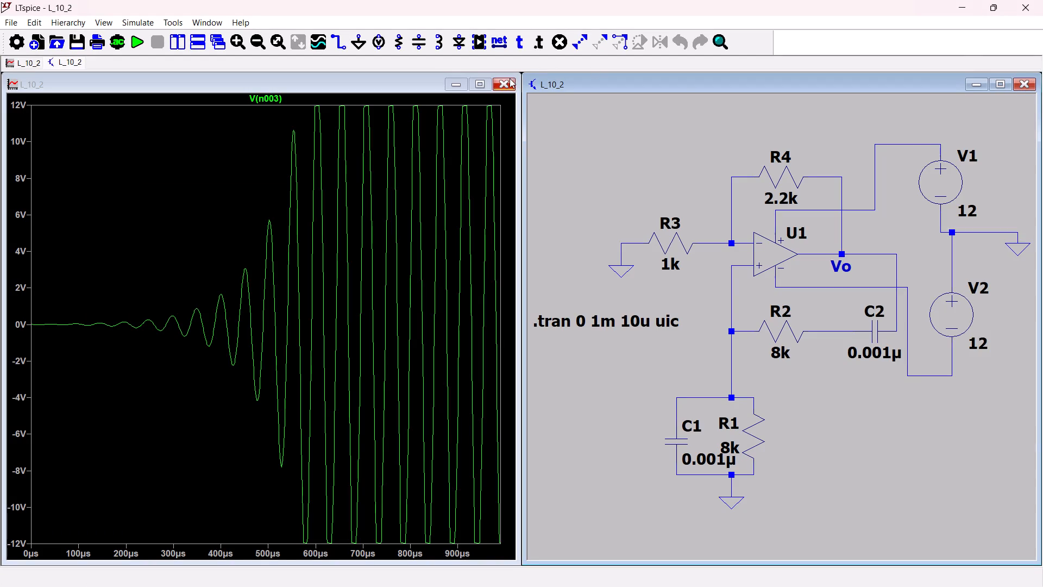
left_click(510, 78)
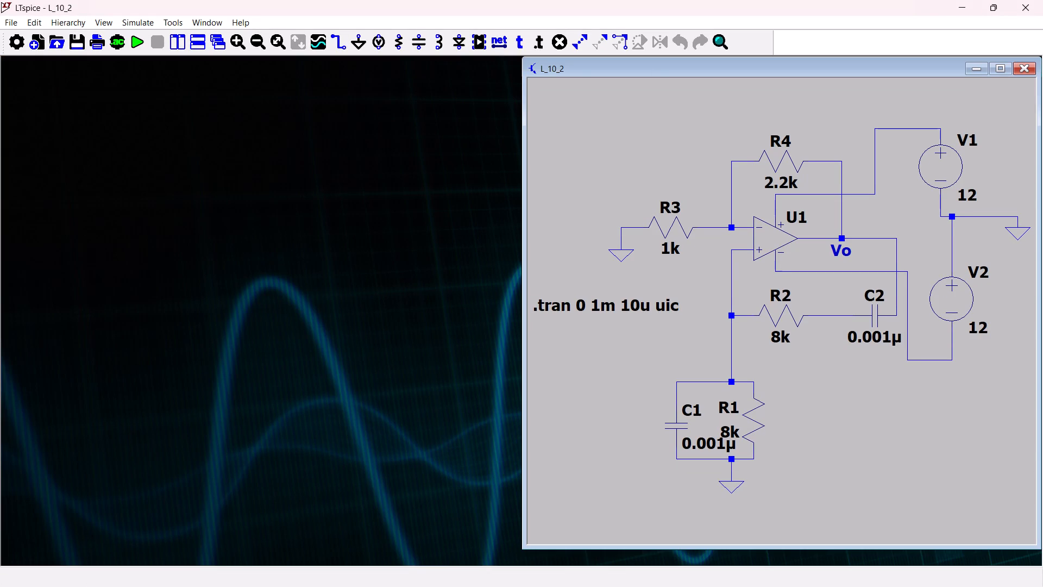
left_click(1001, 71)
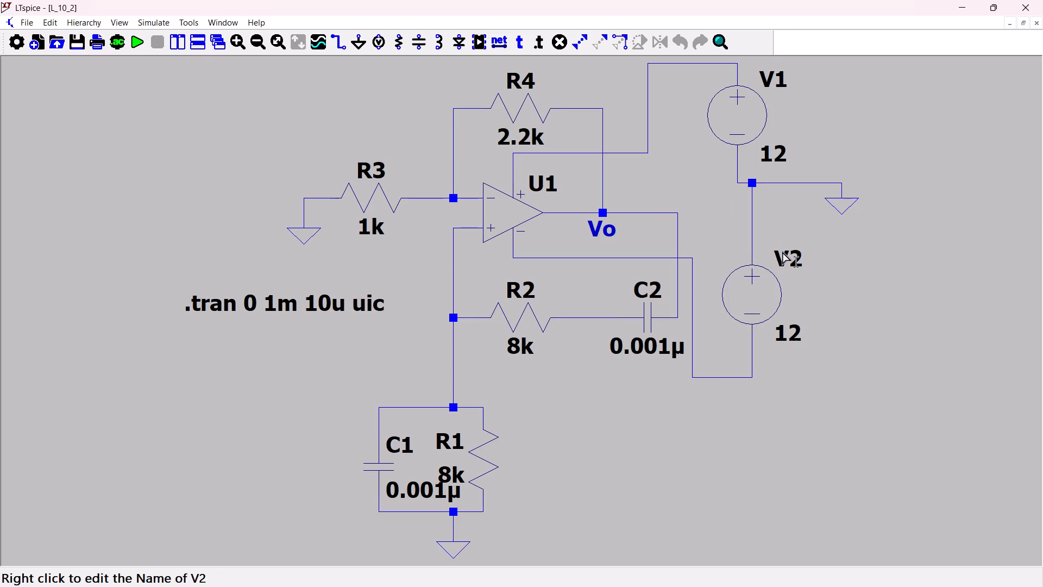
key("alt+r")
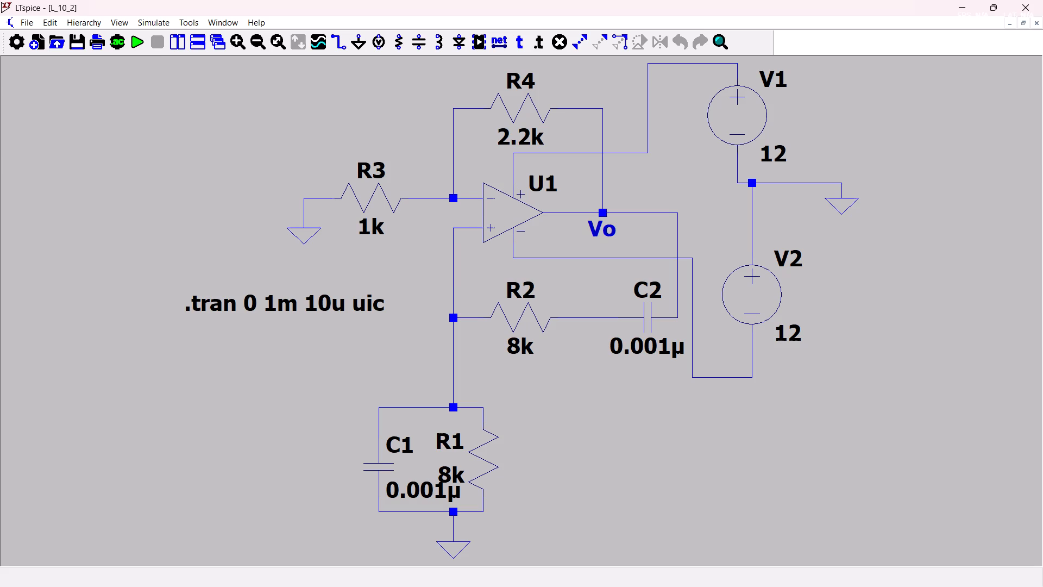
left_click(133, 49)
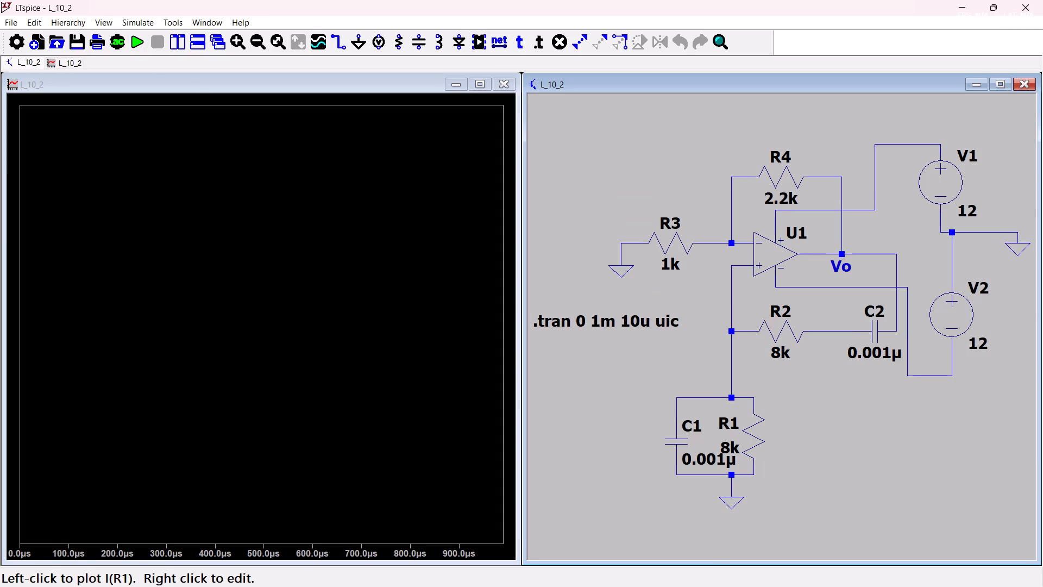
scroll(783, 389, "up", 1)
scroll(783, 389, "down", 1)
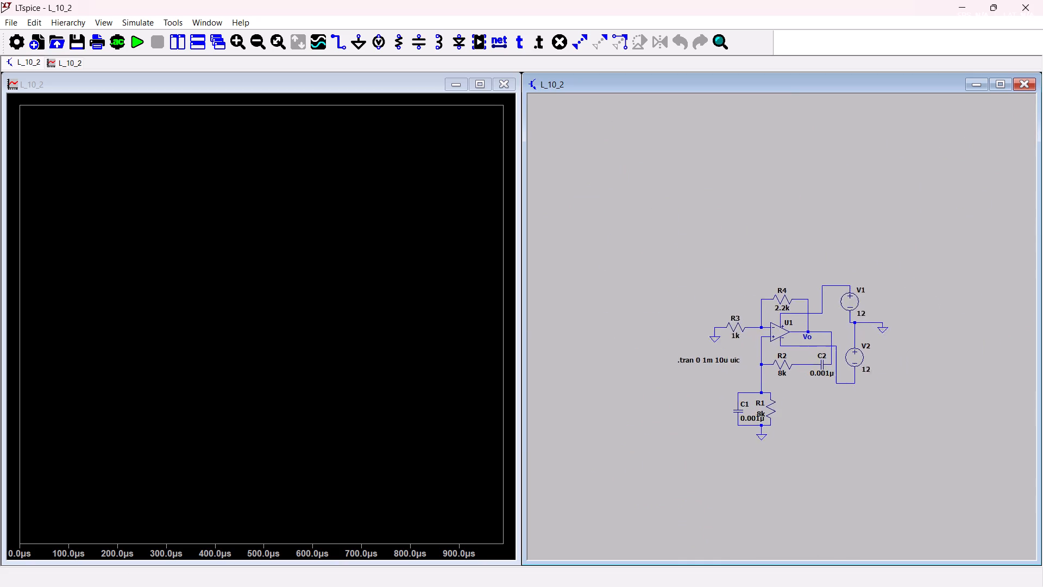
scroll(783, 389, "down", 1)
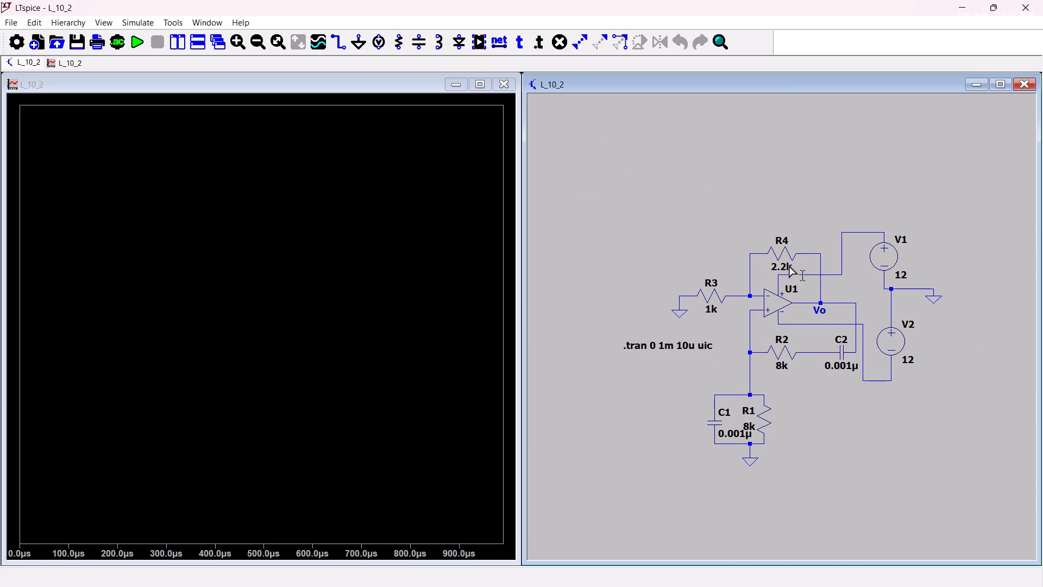
Return to the L_10_1 schematic, rerun its transient simulation and plot the voltages at Vo, V2 and V1.
key("alt+Tab")
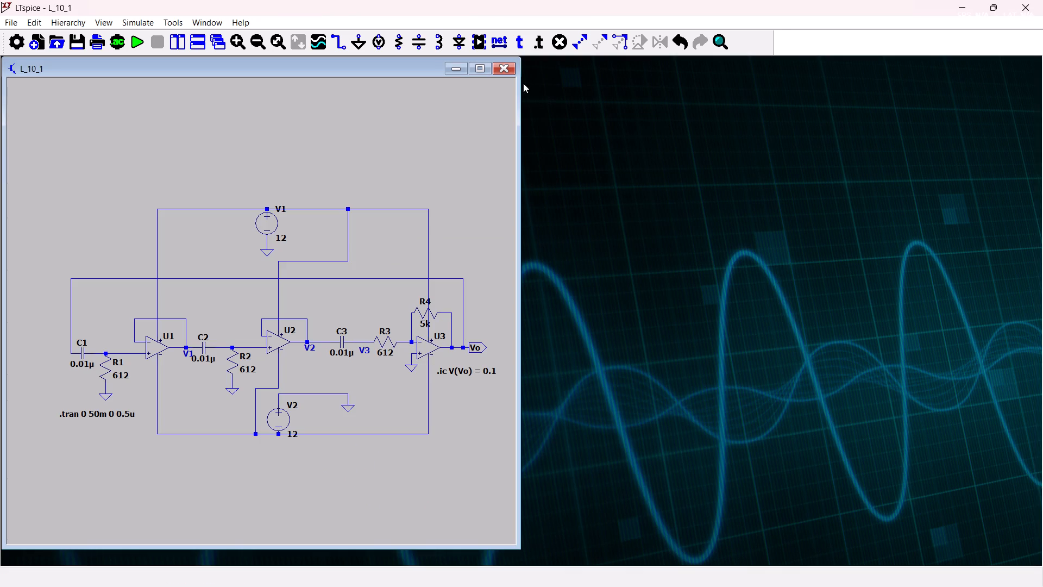
left_click(485, 70)
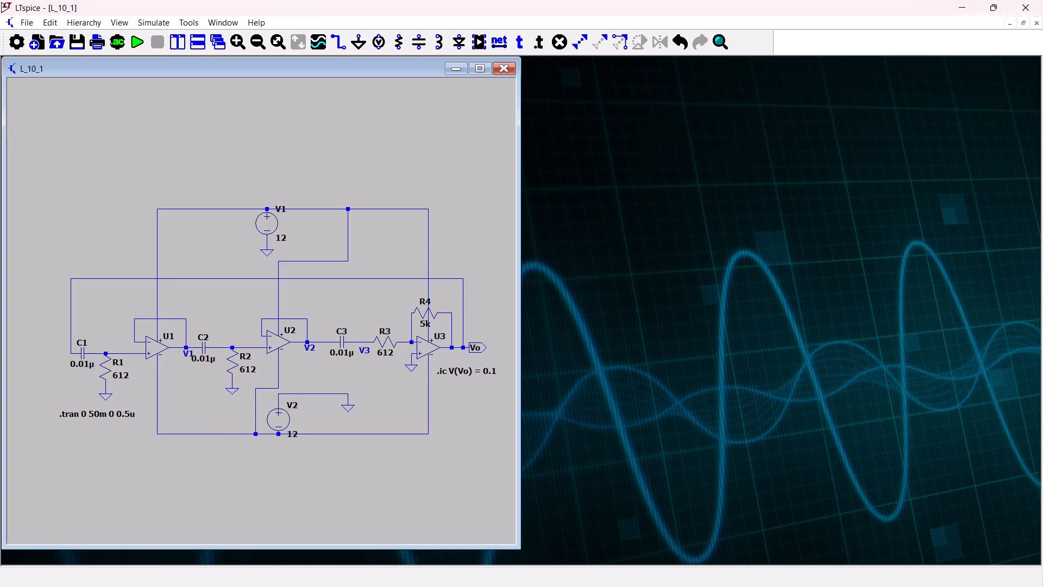
key("alt+r")
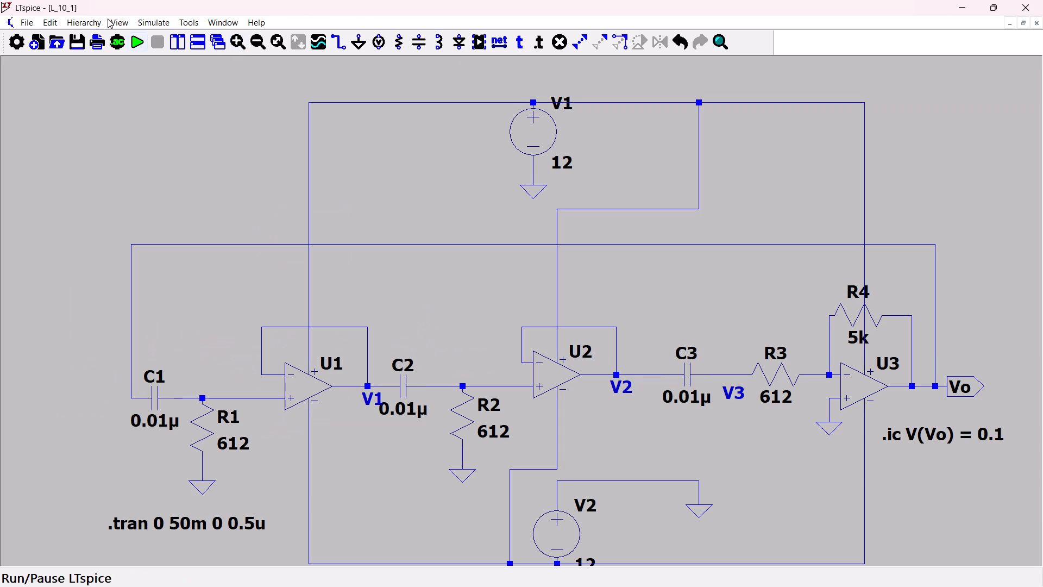
left_click(135, 44)
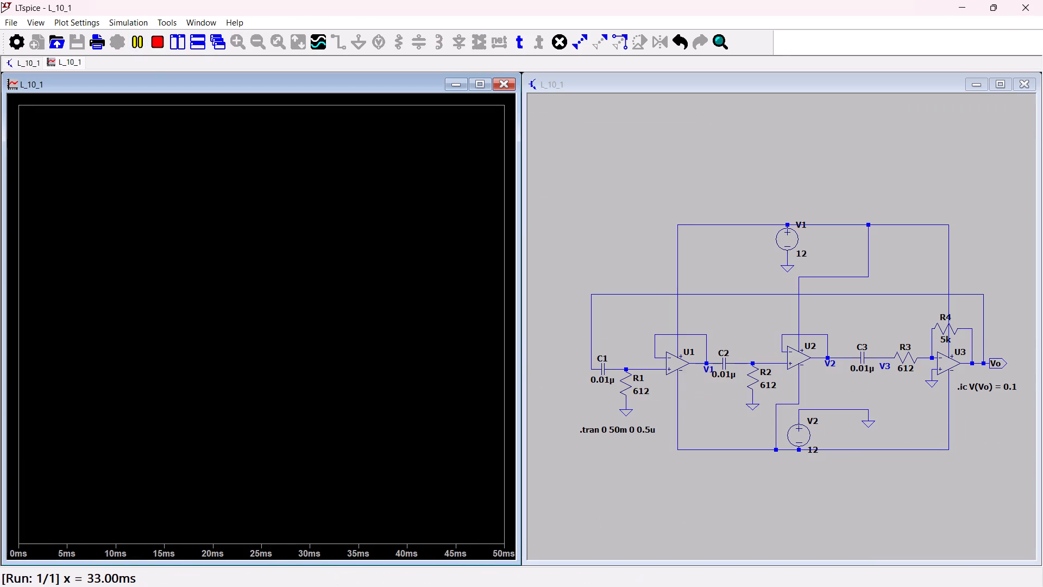
left_click(978, 363)
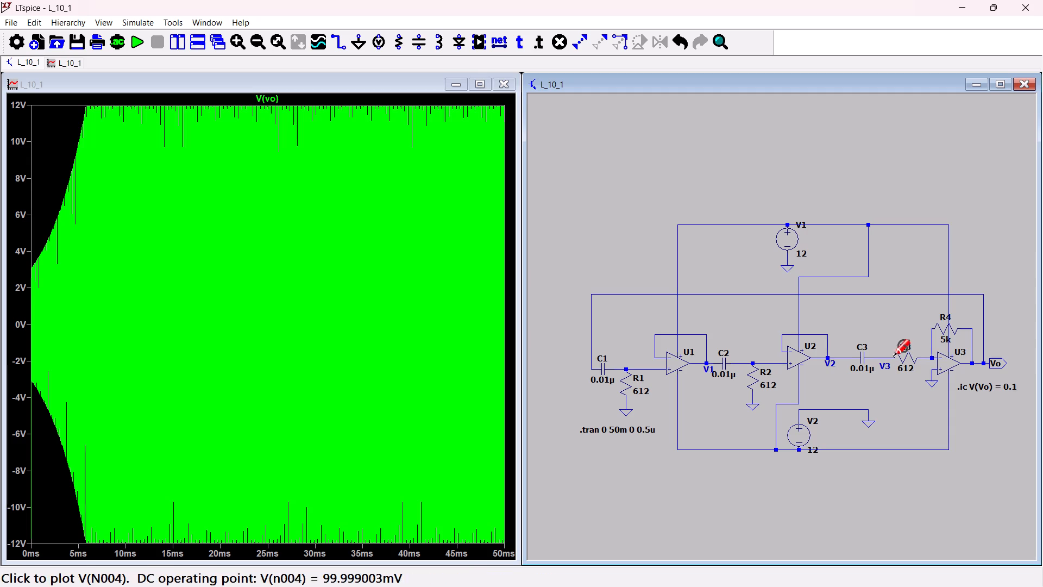
left_click(834, 357)
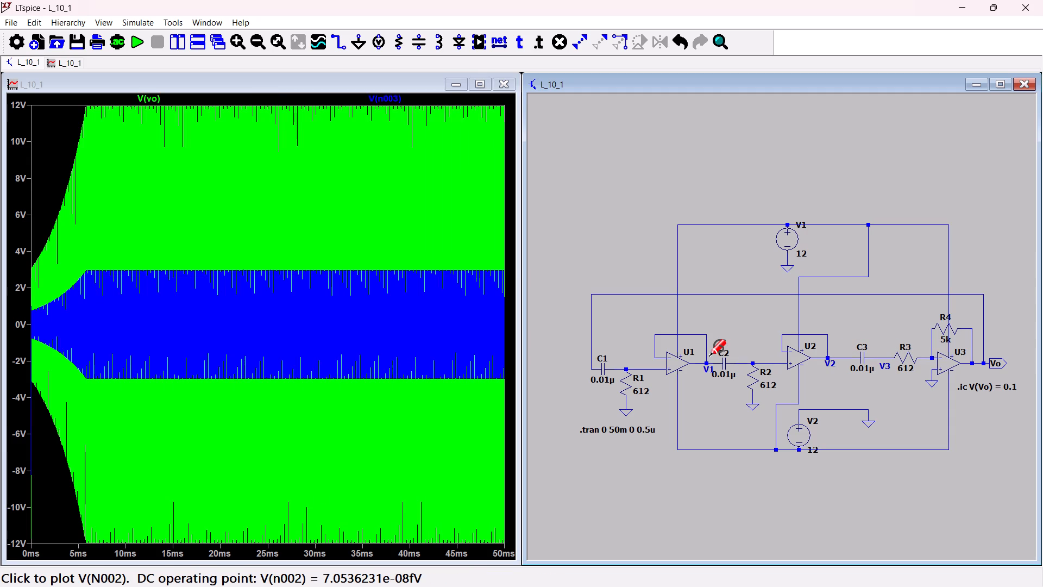
left_click(709, 363)
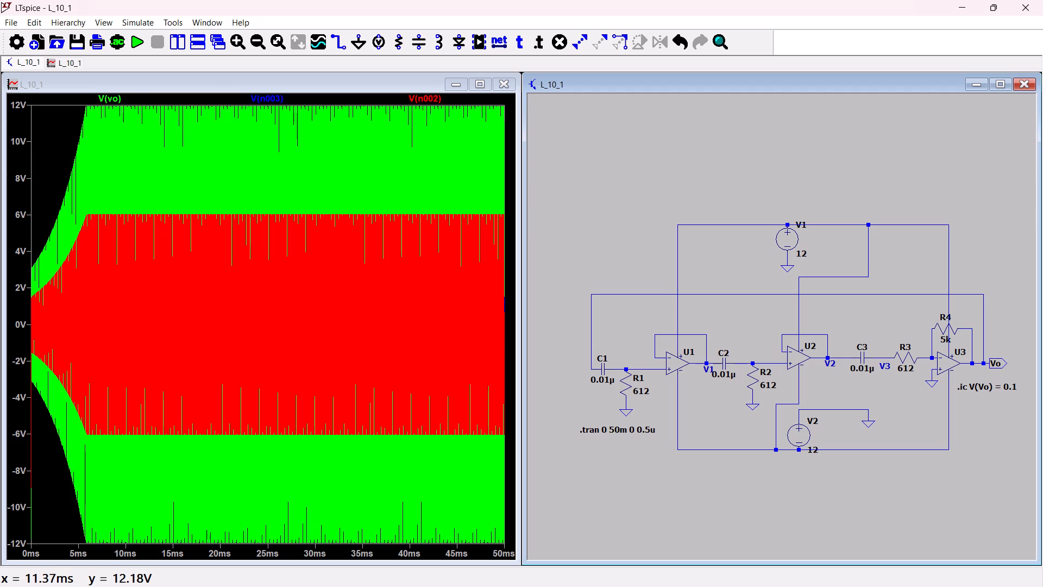
Zoom the waveform plot into a few oscillation cycles between about 12.06 ms and 12.42 ms.
left_click_drag(139, 101, 216, 508)
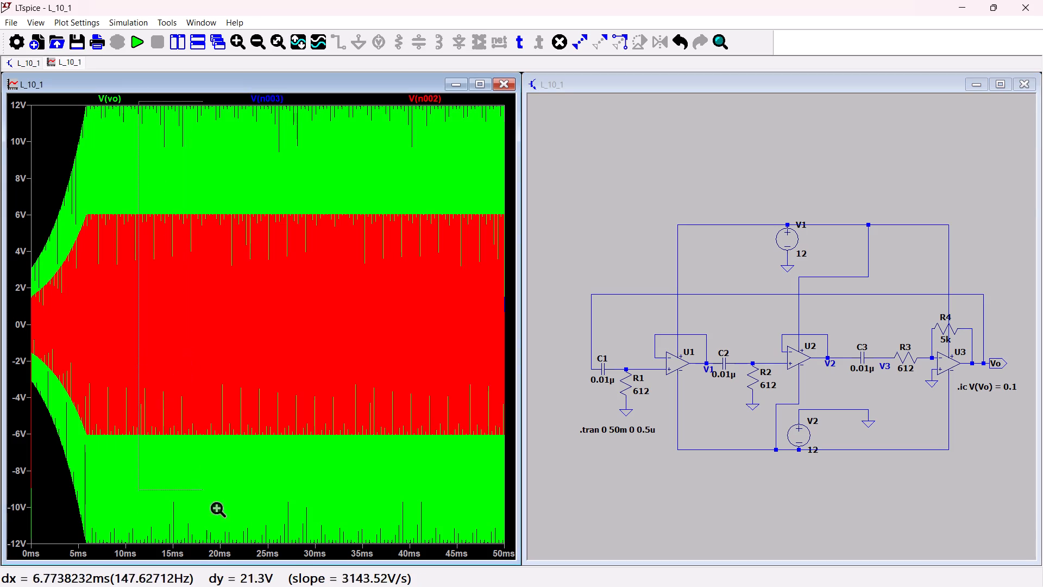
left_click_drag(216, 508, 181, 556)
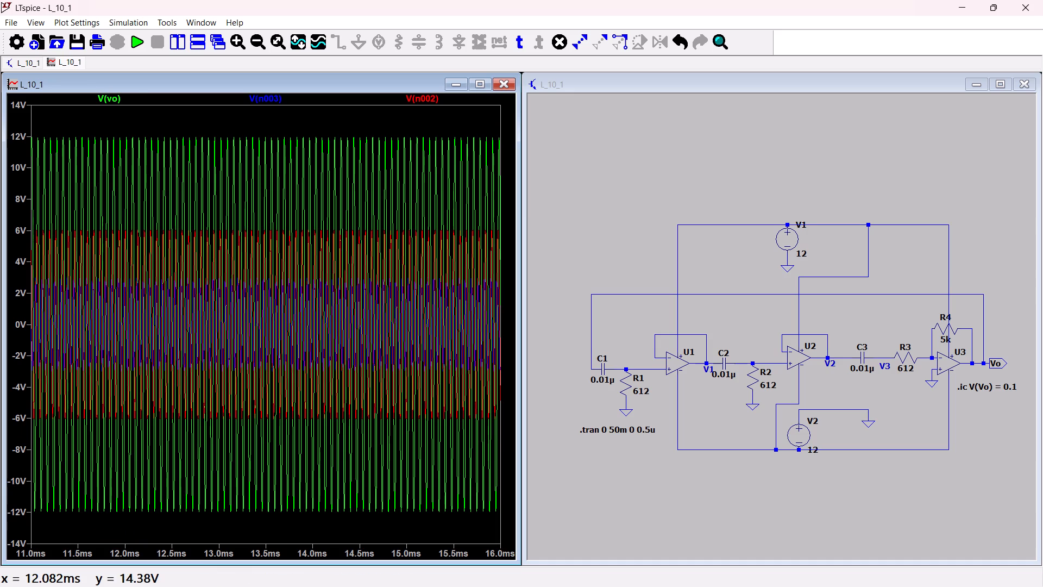
left_click_drag(133, 98, 162, 564)
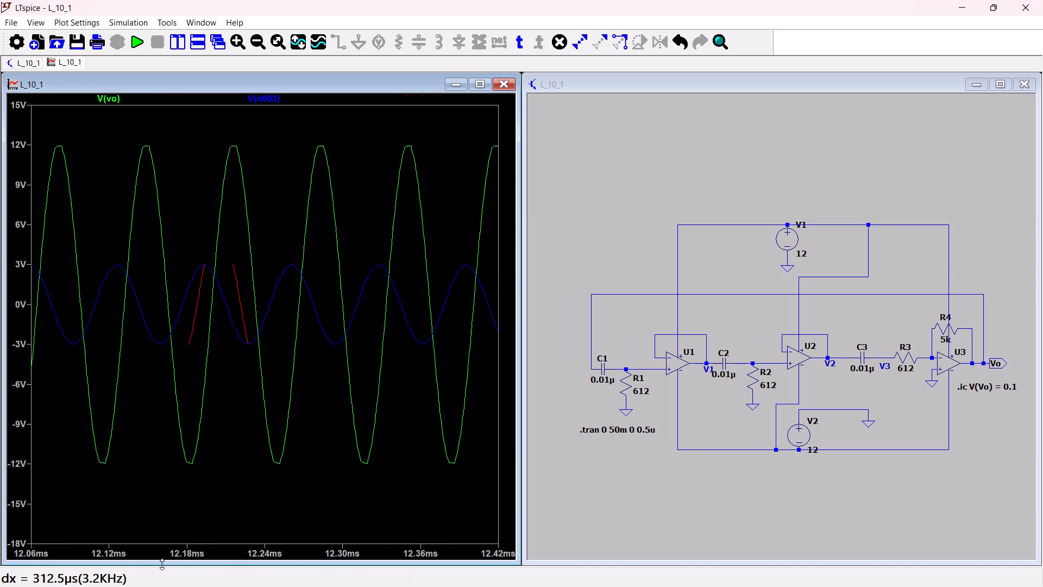
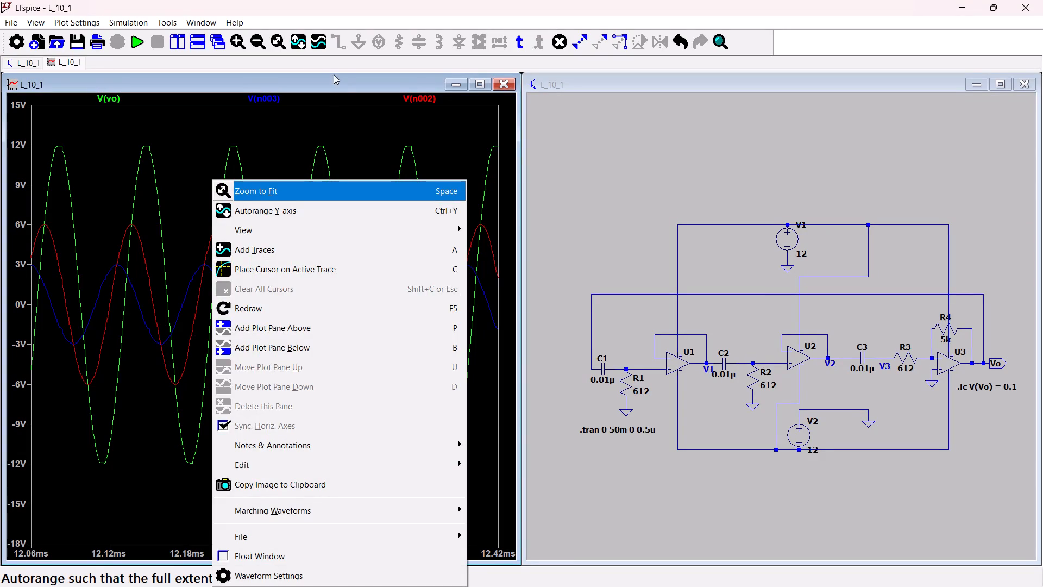
Fit the waveform plot to the full 0 to 50 ms simulation run.
left_click(334, 74)
key("space")
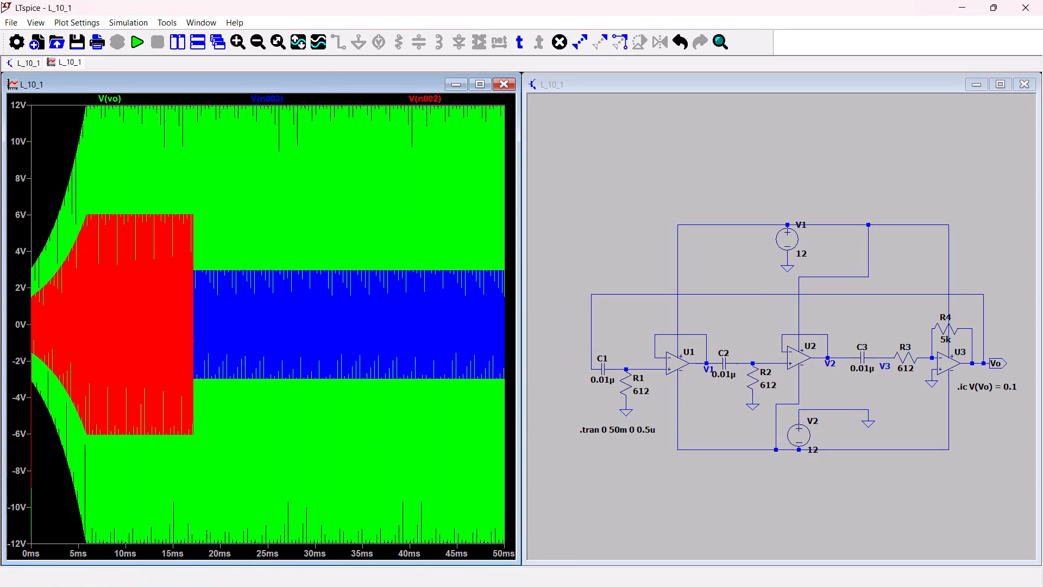
key("space")
key("space")
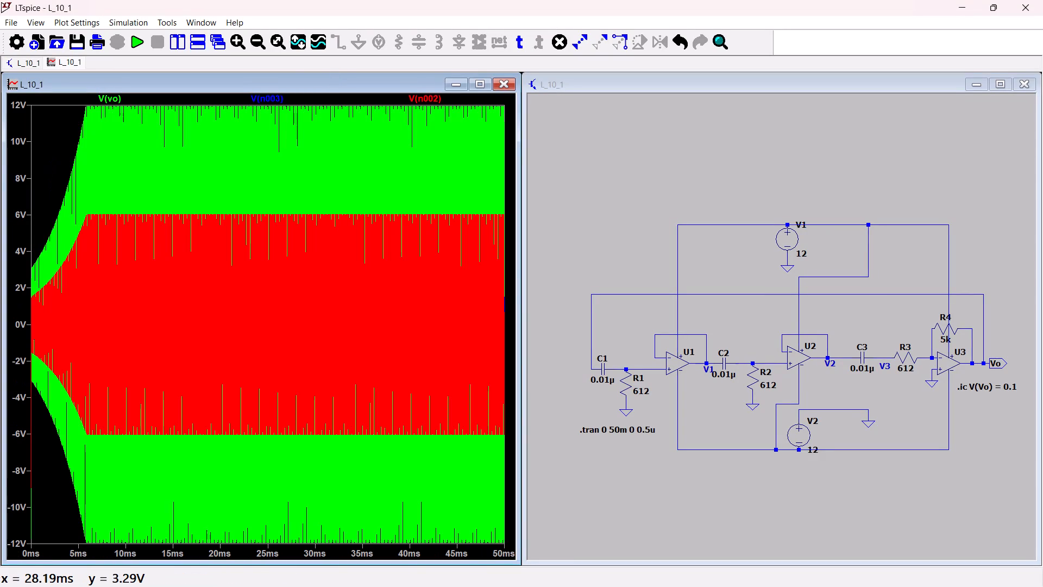
Examine the build-up and steady oscillation at several zoomed time ranges, restoring the full 0 to 50 ms view.
left_click_drag(244, 219, 407, 394)
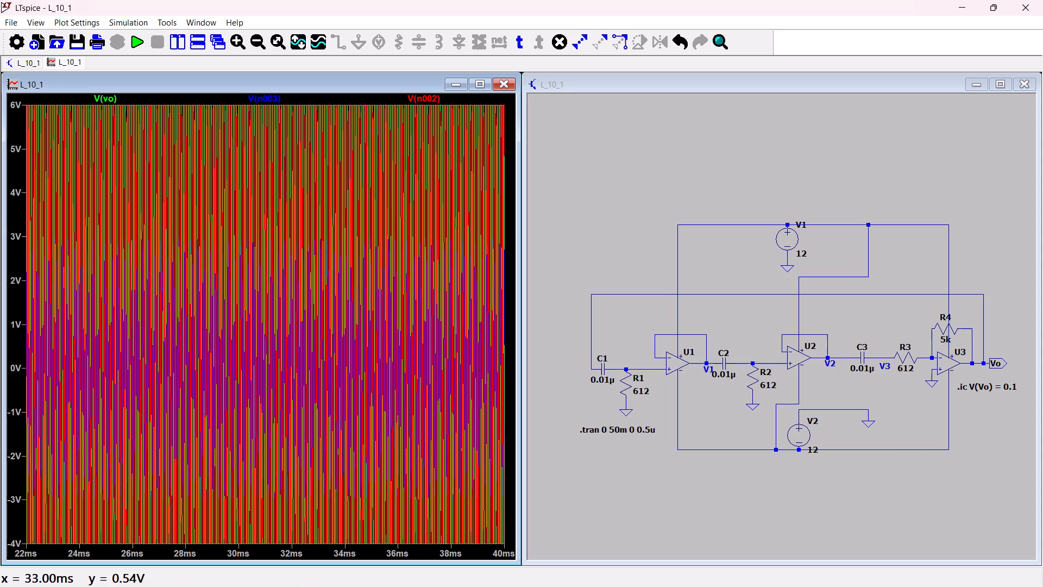
left_click_drag(226, 291, 362, 421)
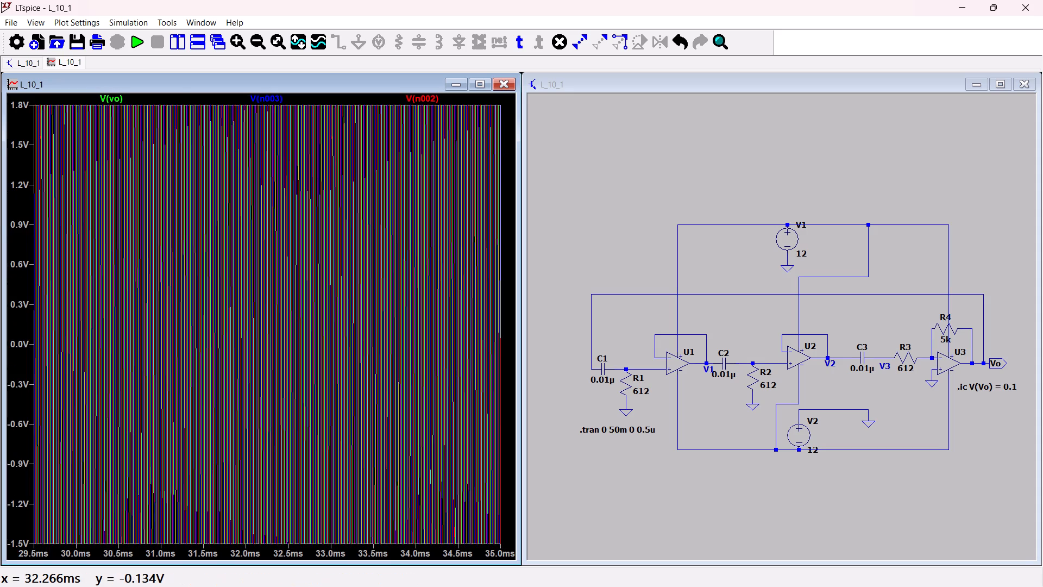
key("space")
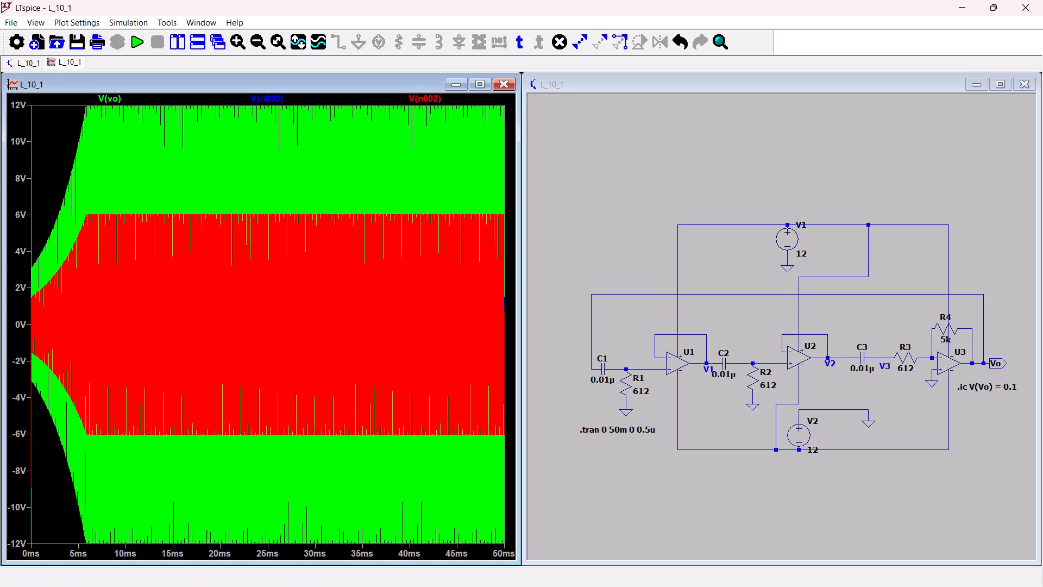
left_click_drag(65, 129, 296, 489)
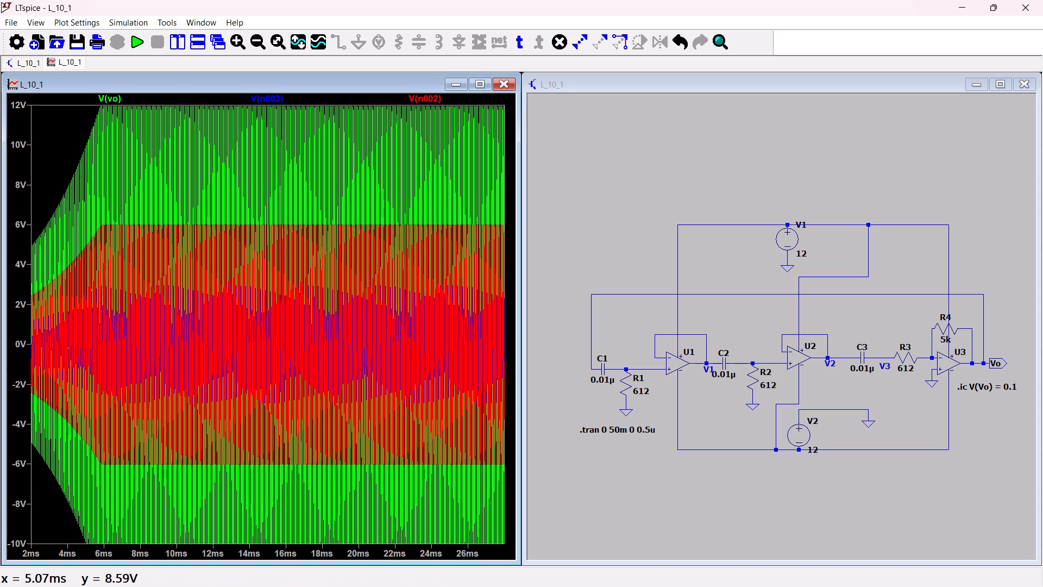
left_click_drag(64, 138, 326, 512)
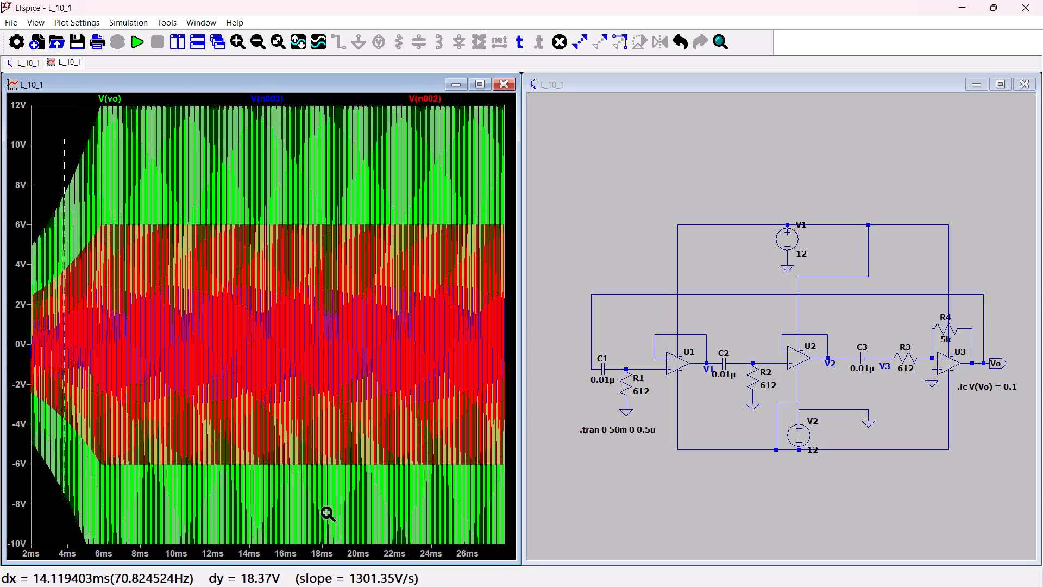
left_click_drag(326, 512, 335, 537)
left_click_drag(55, 123, 99, 178)
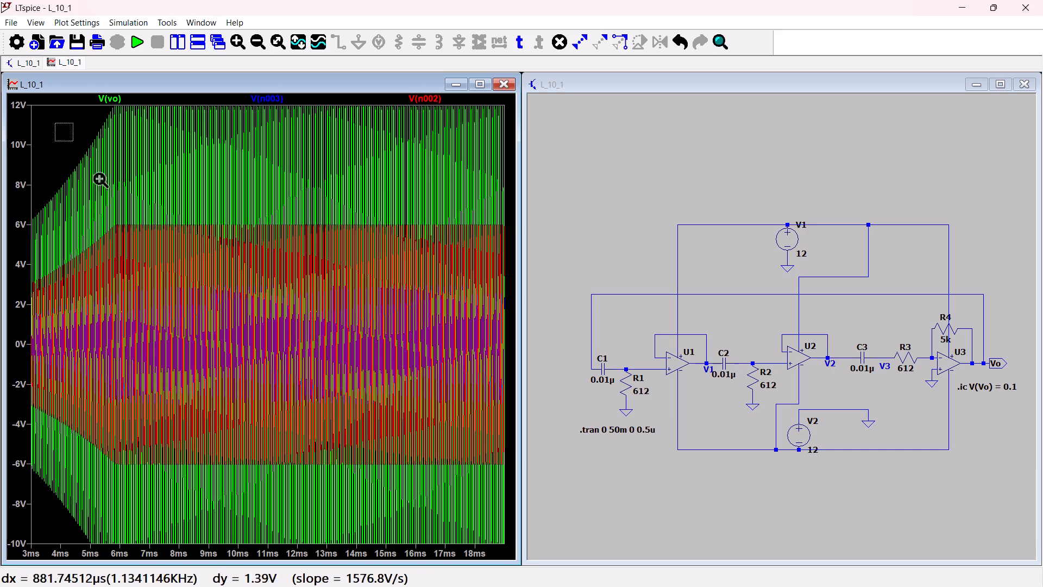
left_click_drag(99, 178, 319, 530)
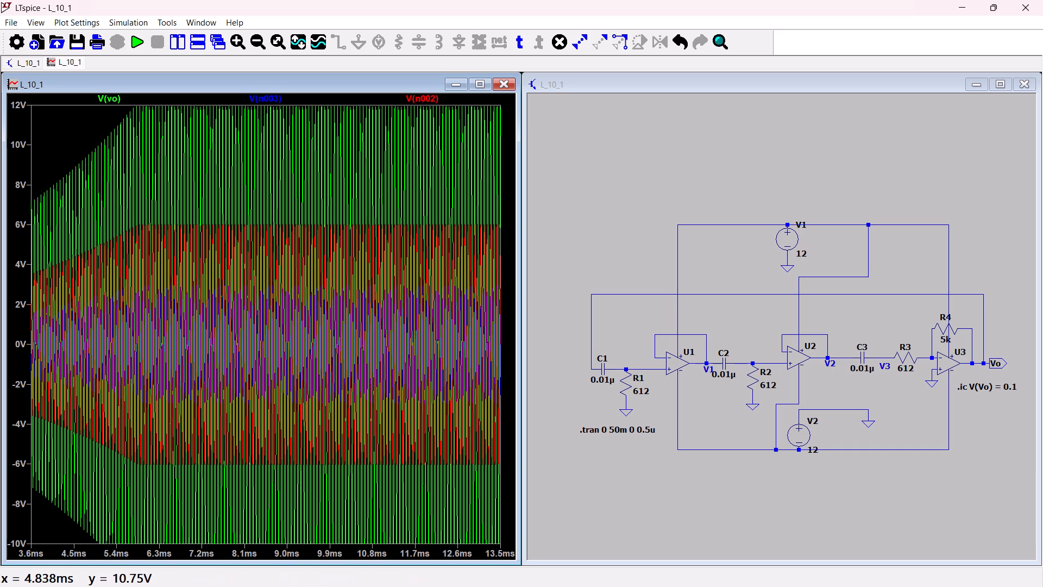
left_click_drag(90, 130, 386, 586)
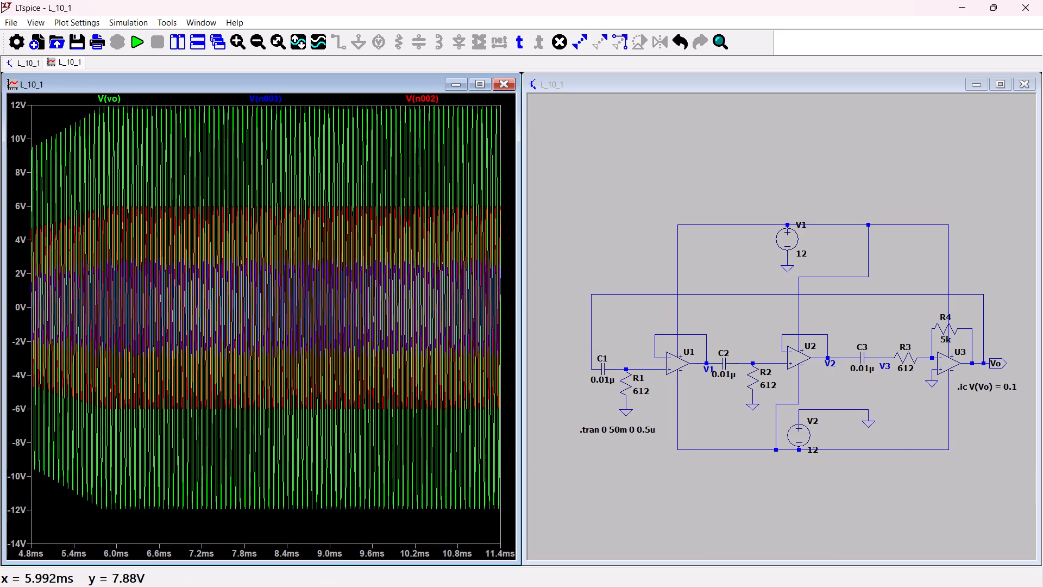
left_click_drag(111, 158, 358, 504)
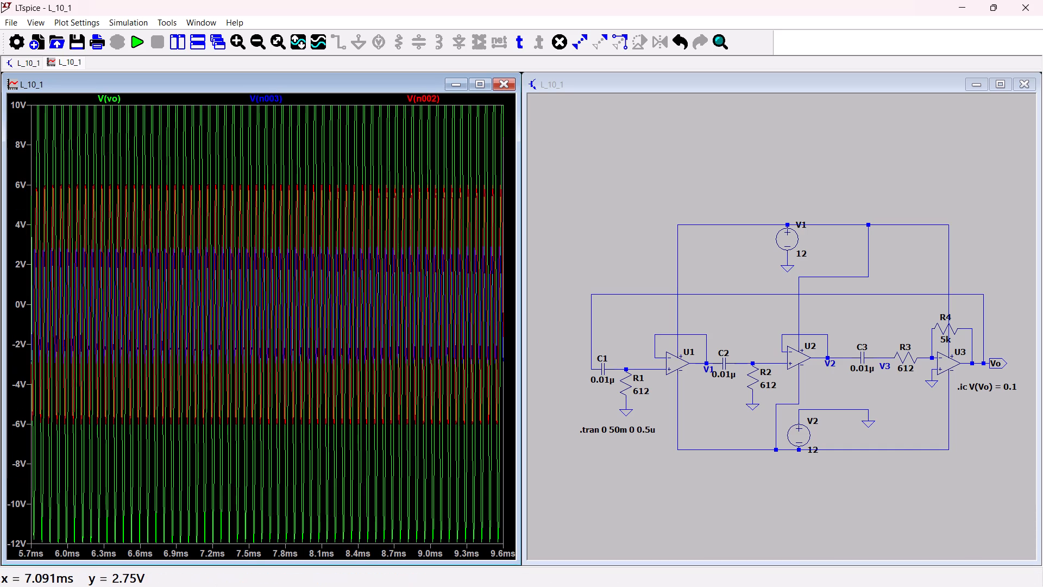
key("space")
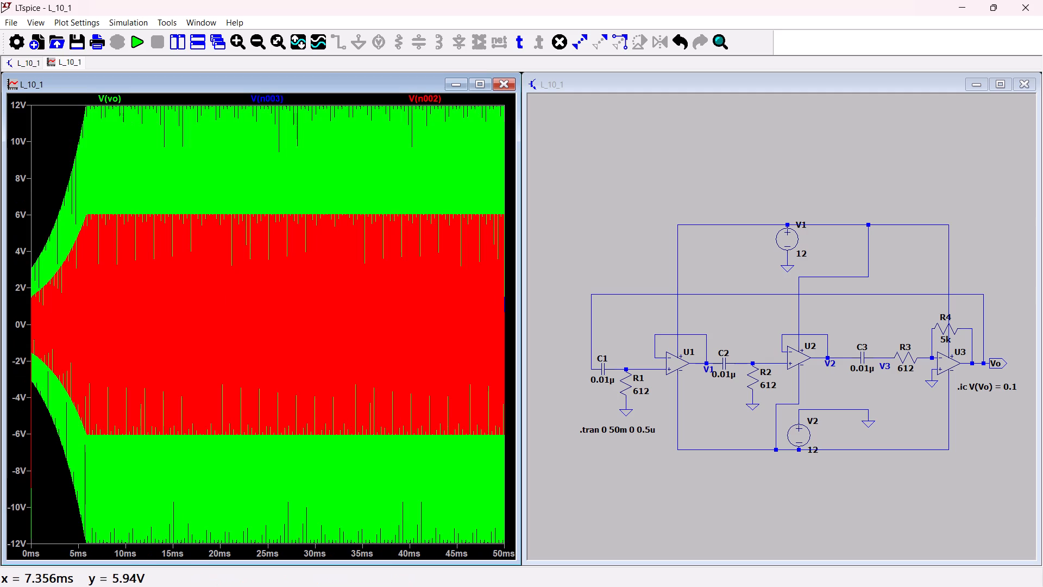
scroll(338, 283, "down", 1)
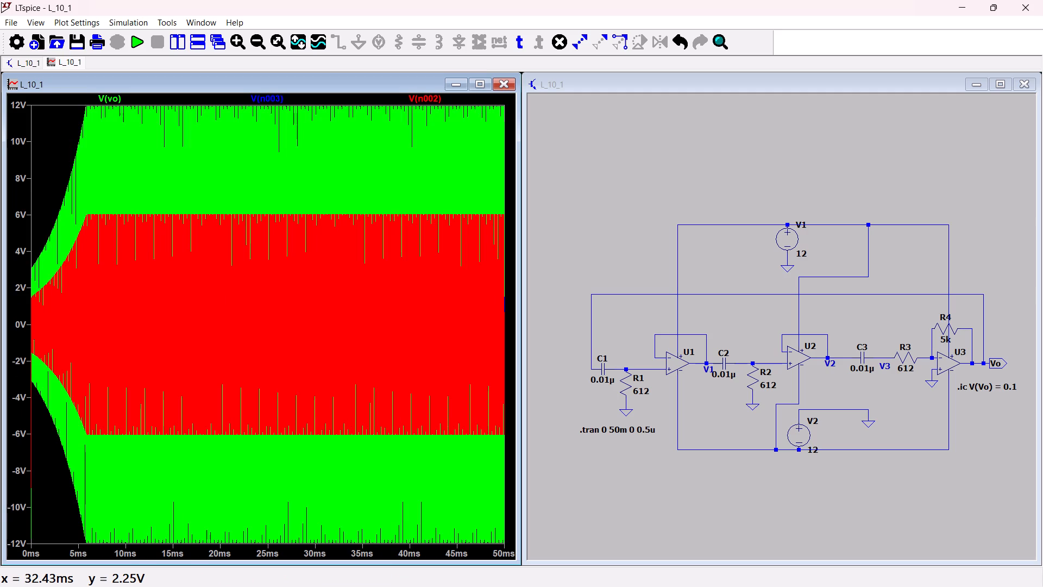
scroll(338, 283, "down", 1)
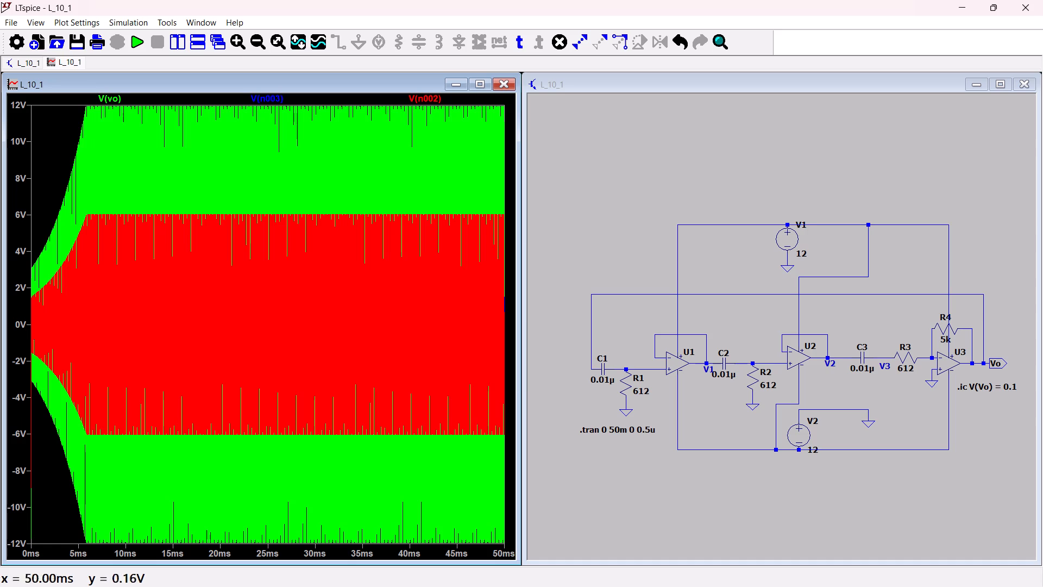
Attach a cursor to the V(n003) trace and inspect it between about 3 and 33 ms, restoring the full view.
left_click(267, 98)
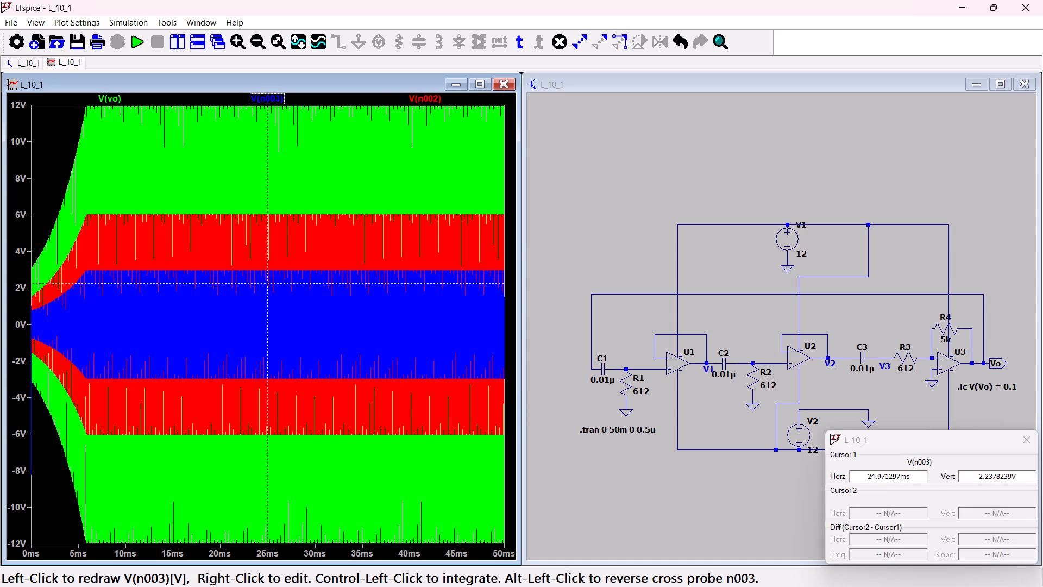
left_click(217, 101)
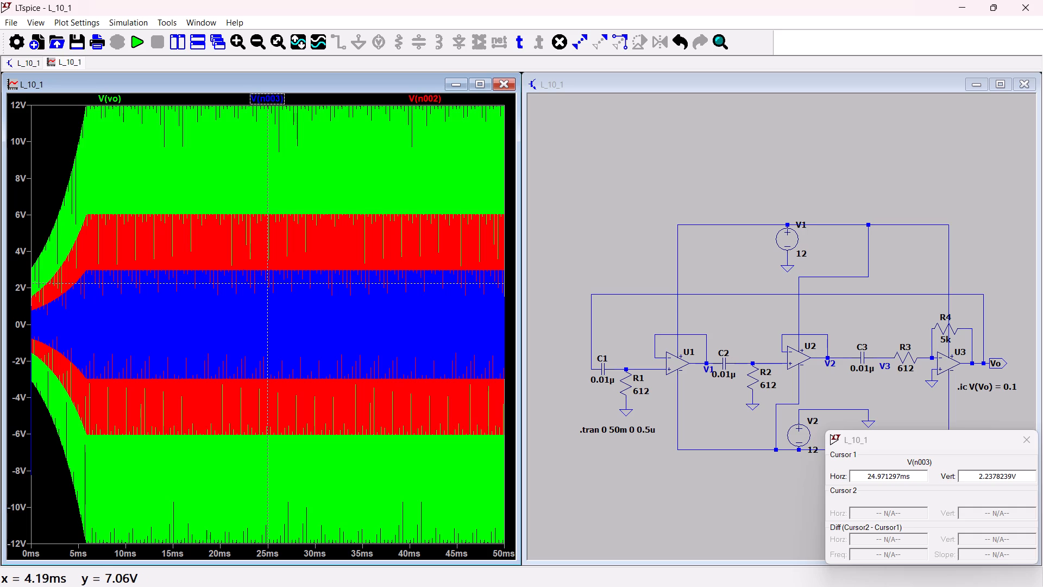
left_click_drag(71, 194, 341, 462)
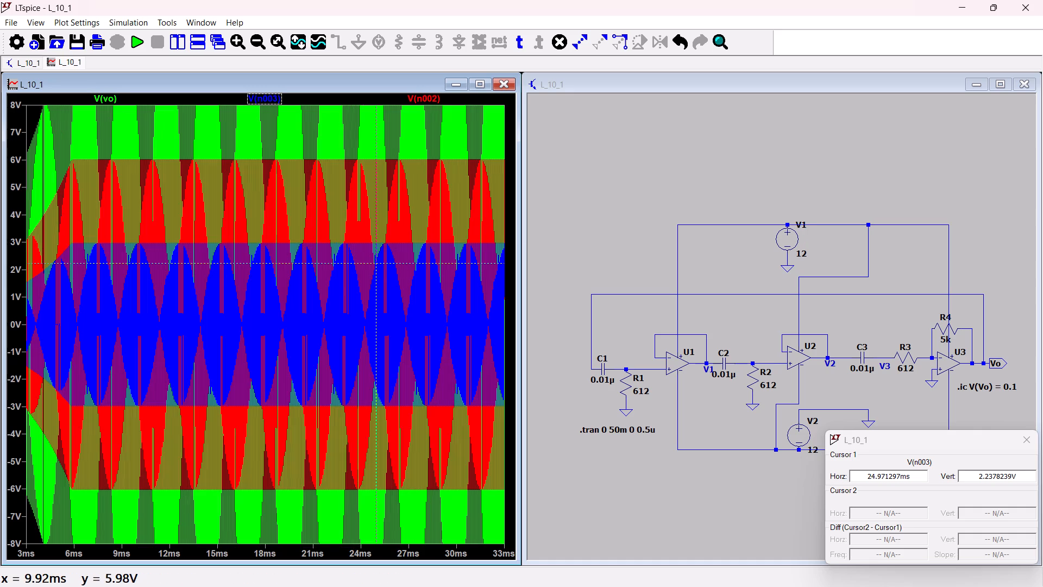
left_click_drag(136, 160, 388, 445)
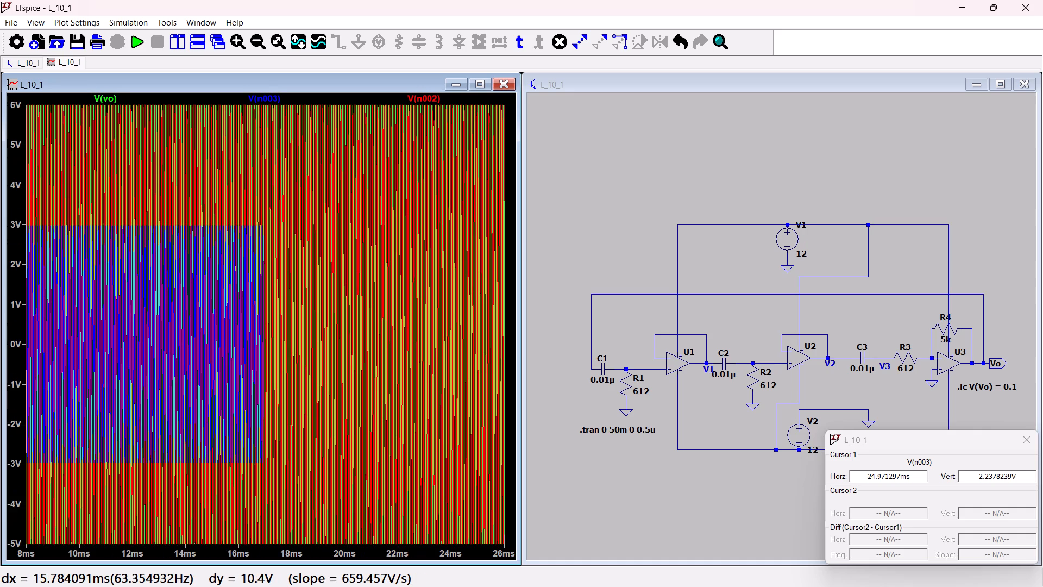
key("space")
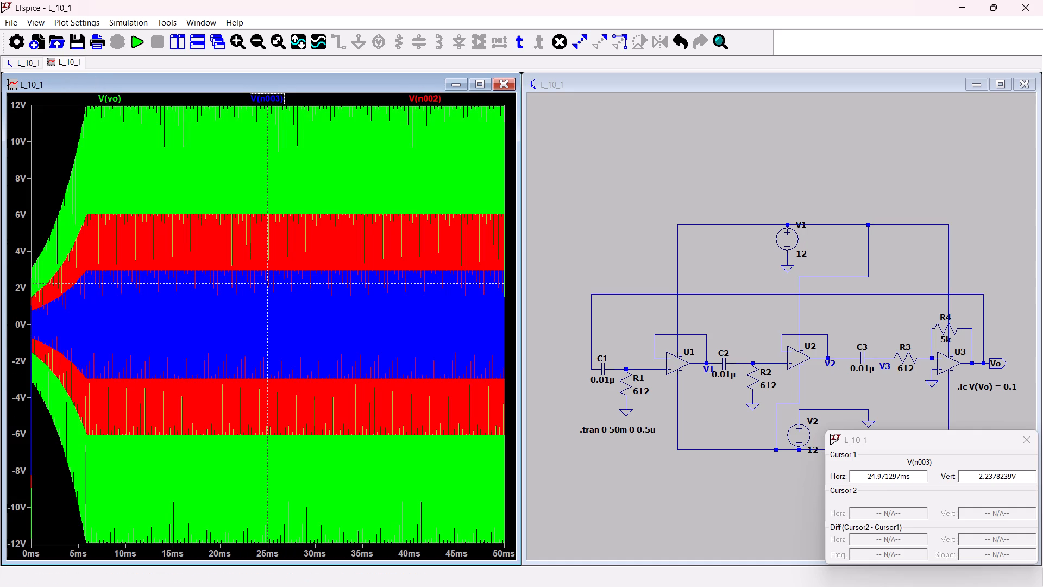
Zoom the waveform plot into the steady oscillation between about 6.48 ms and 7.47 ms at full amplitude.
left_click_drag(92, 93, 174, 584)
scroll(178, 374, "up", 1)
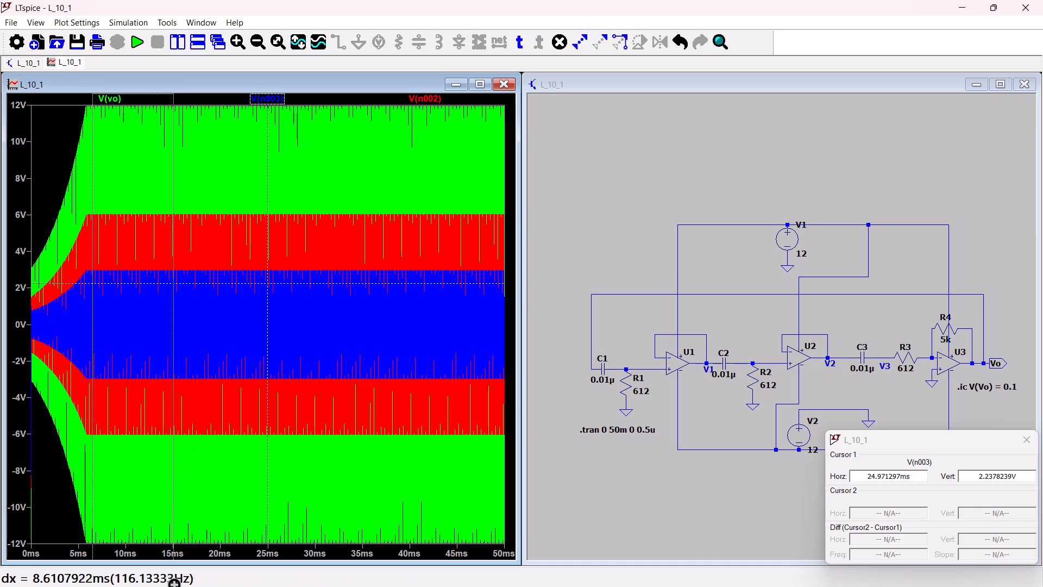
scroll(174, 584, "up", 1)
left_click_drag(174, 584, 120, 585)
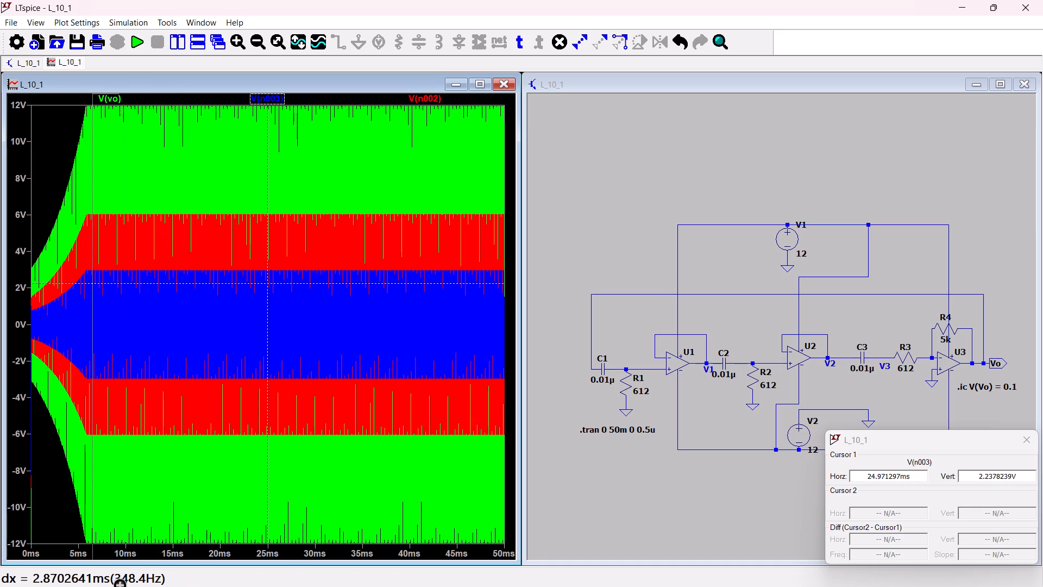
left_click_drag(120, 585, 117, 584)
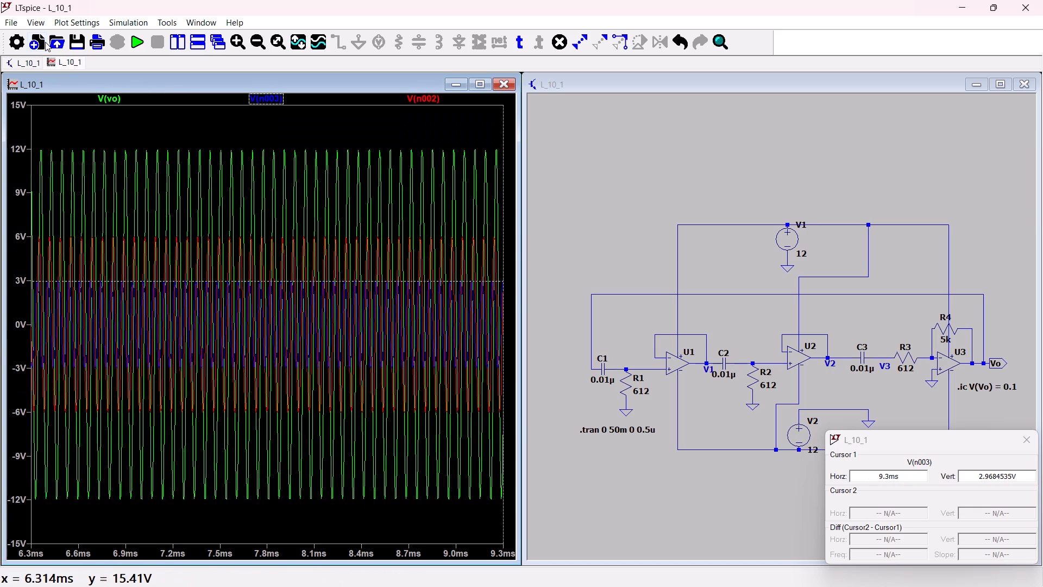
left_click_drag(68, 94, 171, 583)
scroll(68, 95, "up", 2)
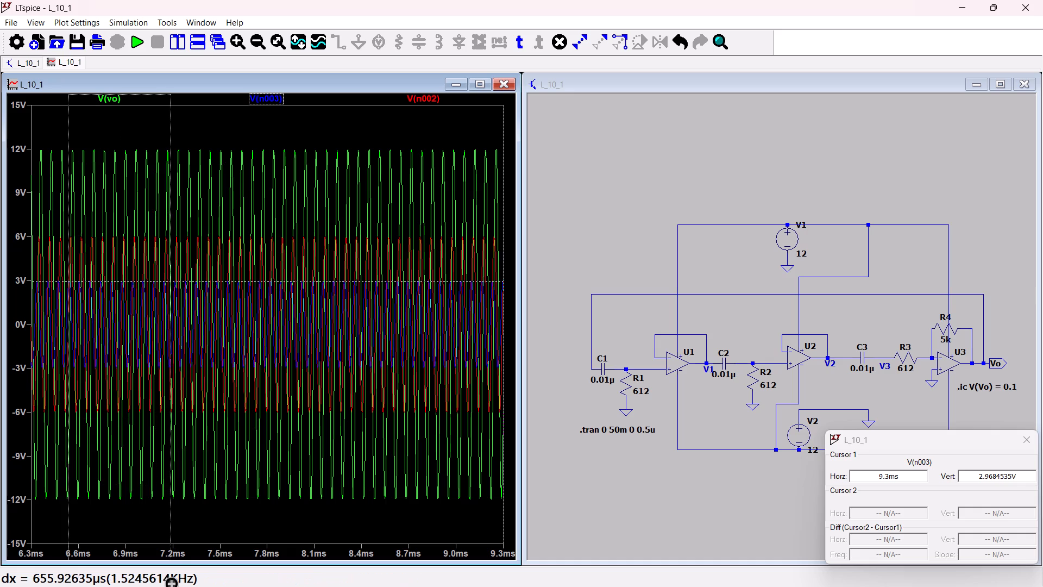
left_click_drag(171, 583, 204, 565)
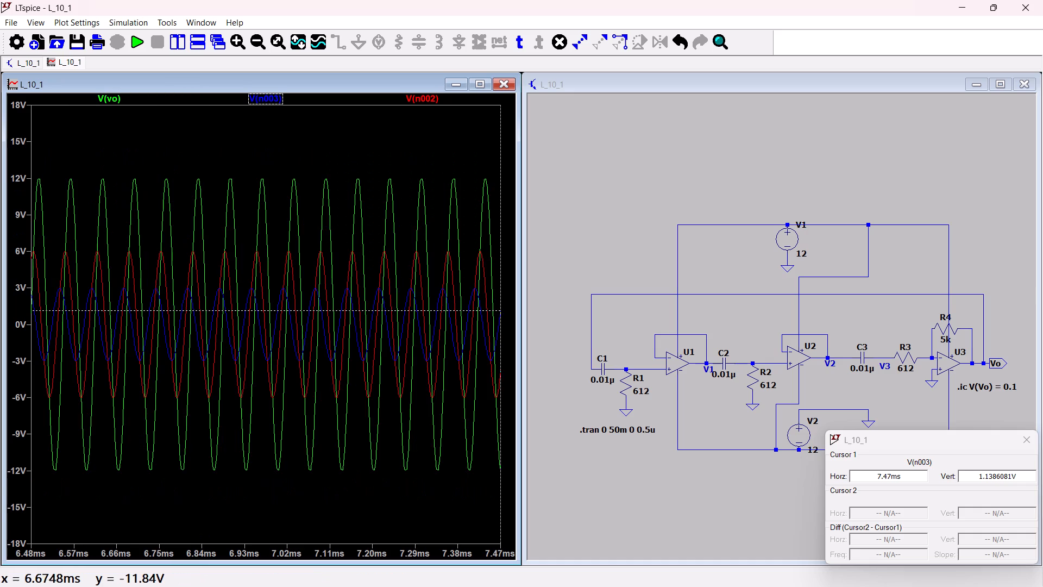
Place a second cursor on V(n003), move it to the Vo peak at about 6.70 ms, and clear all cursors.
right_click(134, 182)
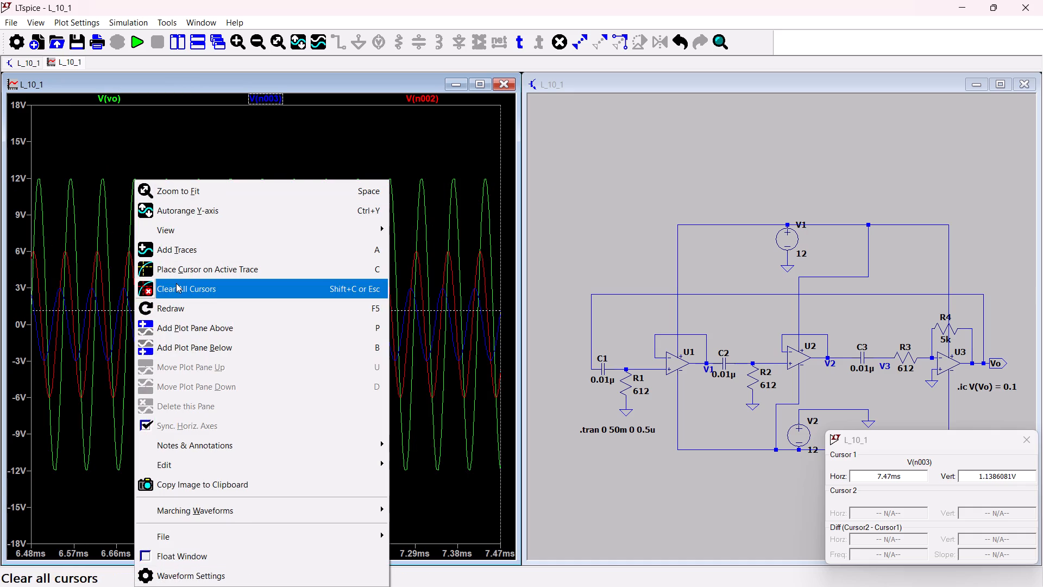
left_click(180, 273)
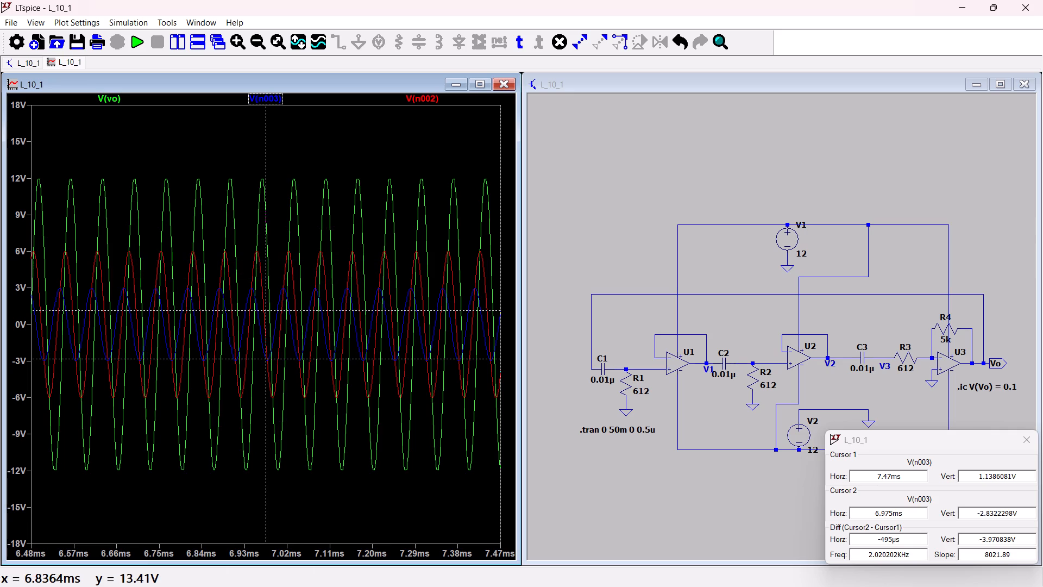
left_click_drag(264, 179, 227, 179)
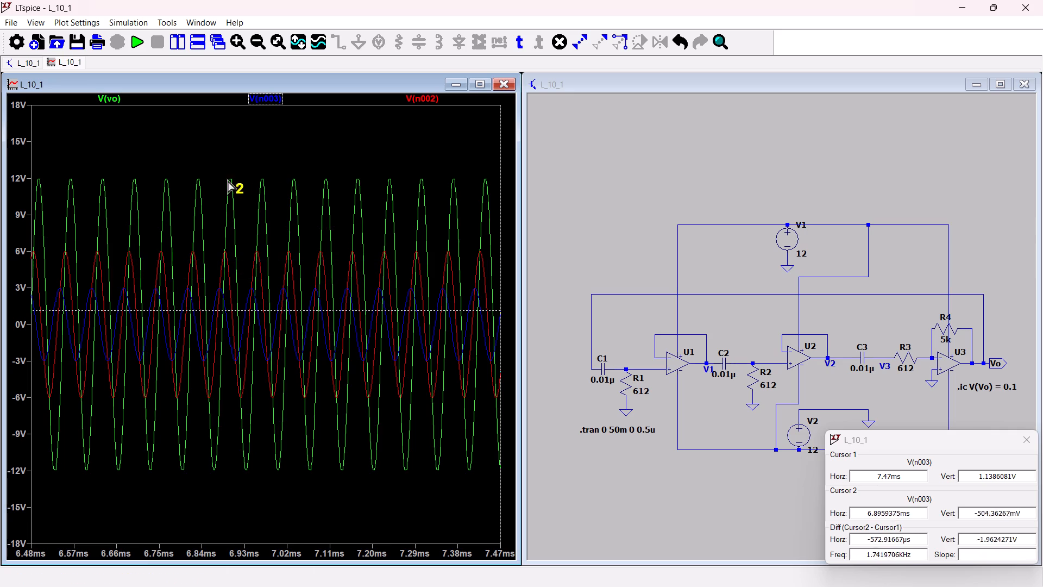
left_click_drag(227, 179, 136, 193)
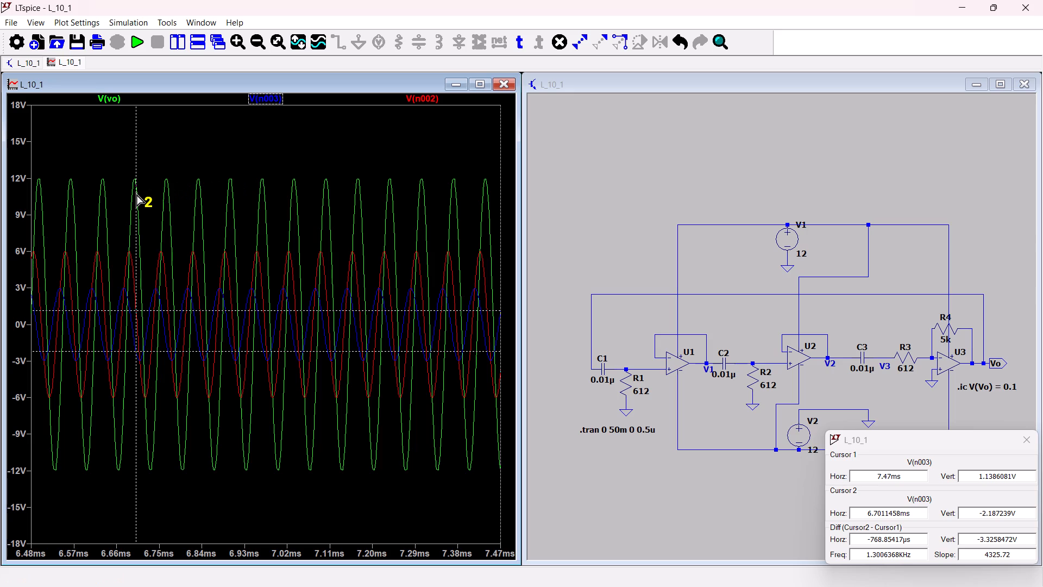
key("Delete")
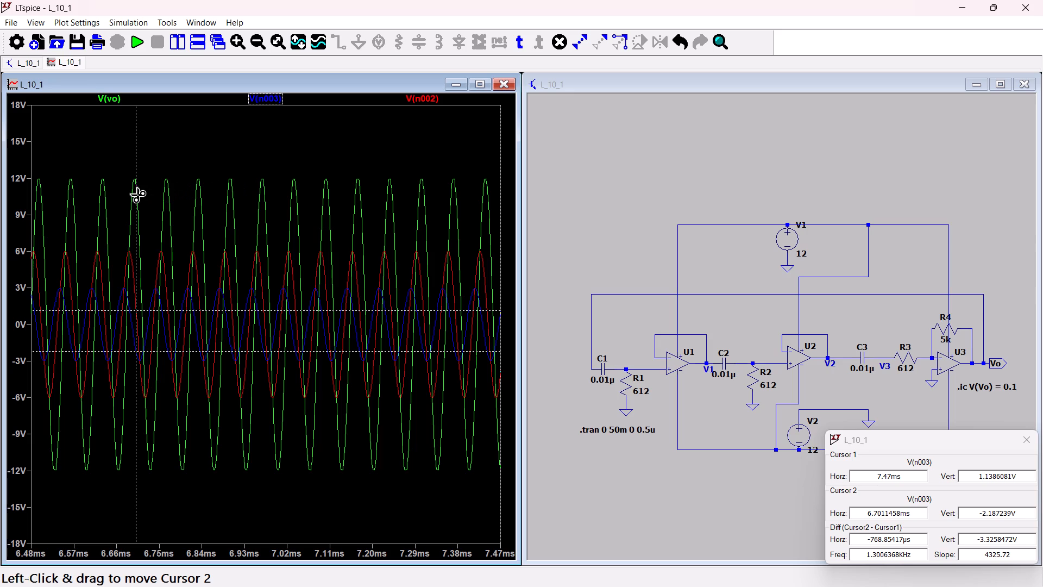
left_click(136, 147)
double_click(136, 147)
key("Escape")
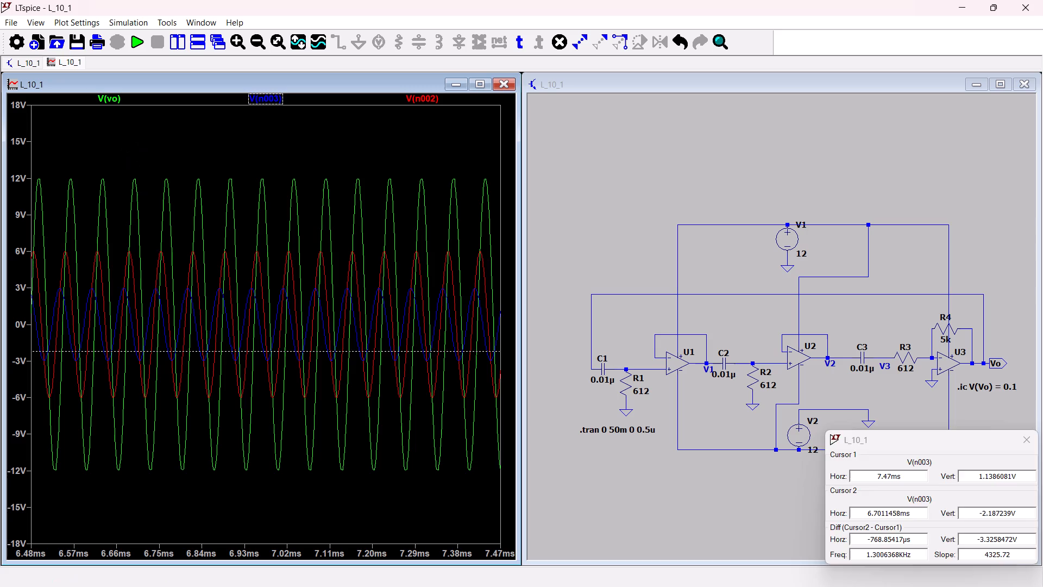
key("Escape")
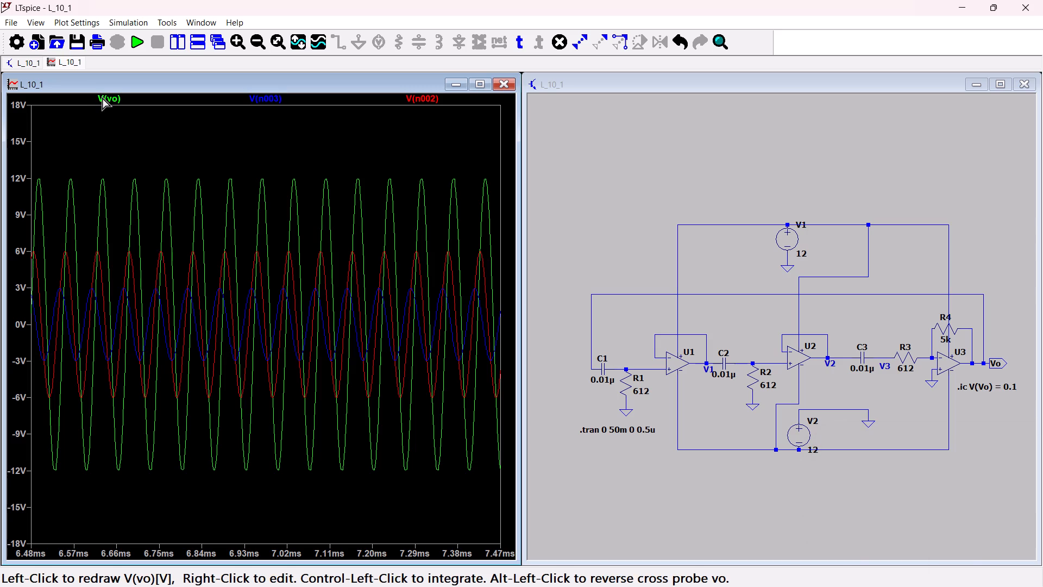
Attach two cursors to V(vo) and move the first to the waveform peak at about 6.768 ms.
double_click(102, 96)
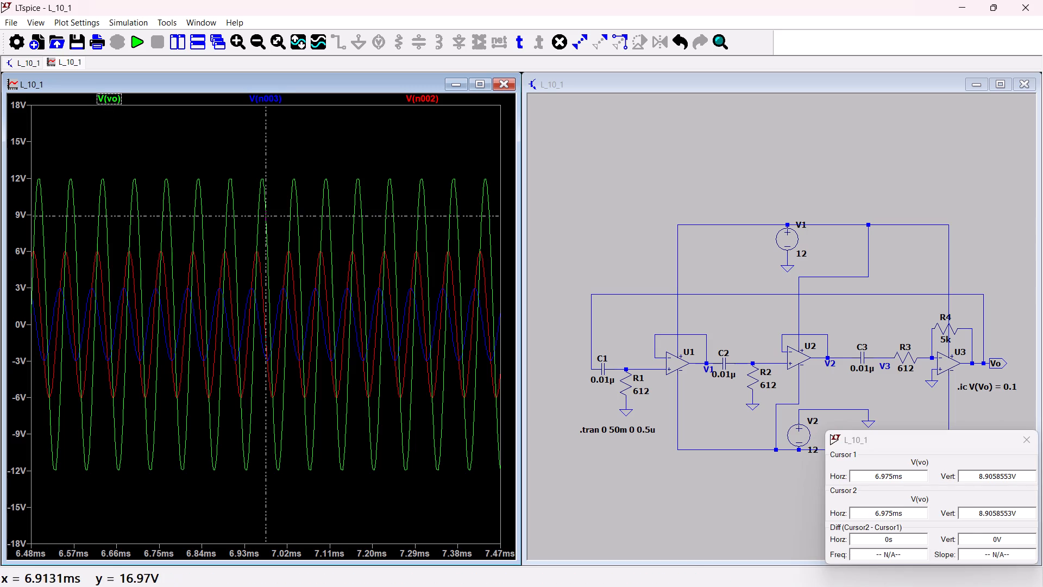
left_click_drag(266, 130, 162, 153)
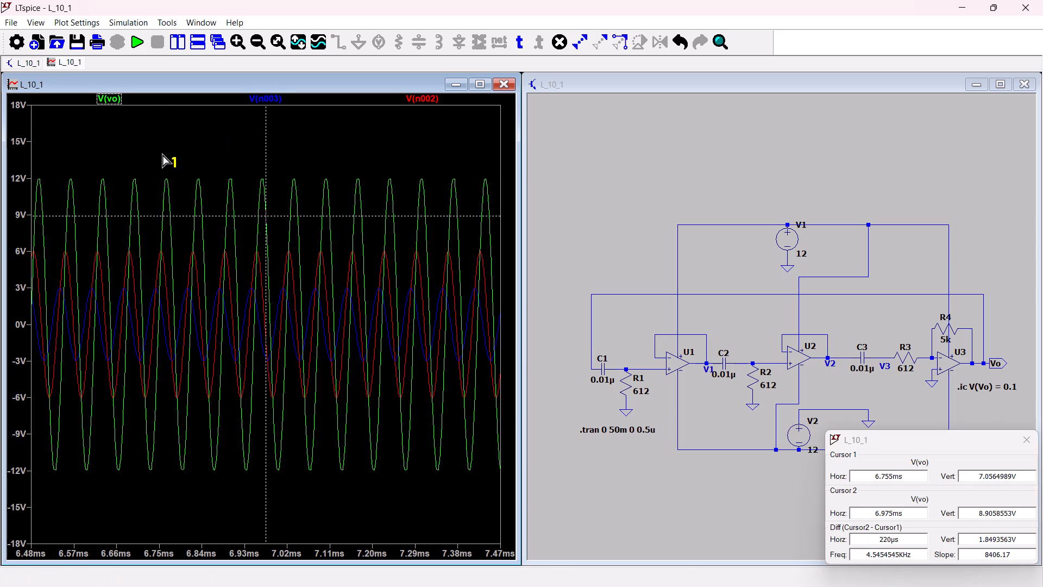
left_click_drag(162, 153, 167, 153)
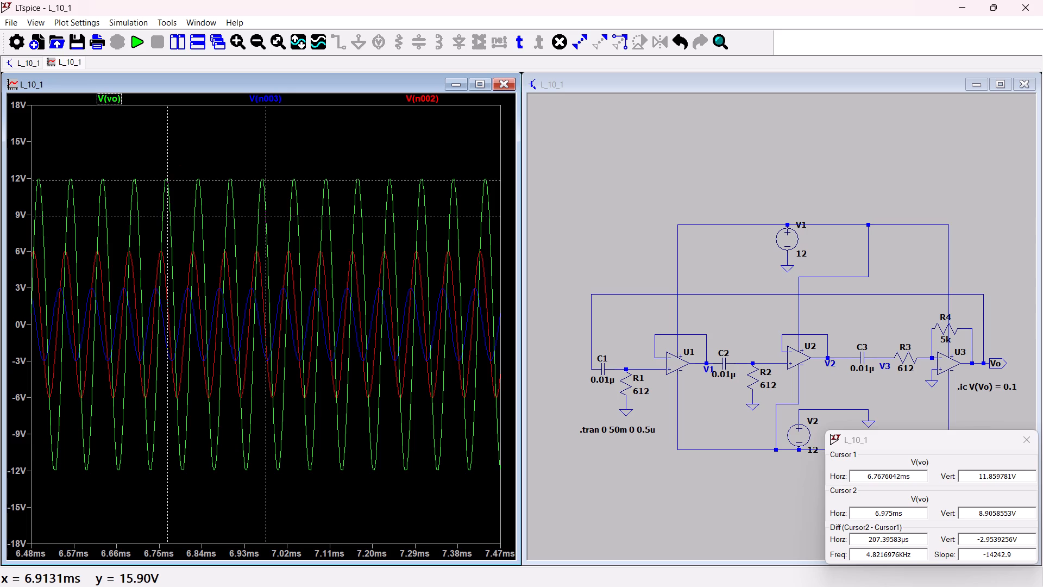
Attach a cursor to the V(n002) trace and sweep it along the waveform between about 6.79 ms and 7.35 ms.
left_click(436, 102)
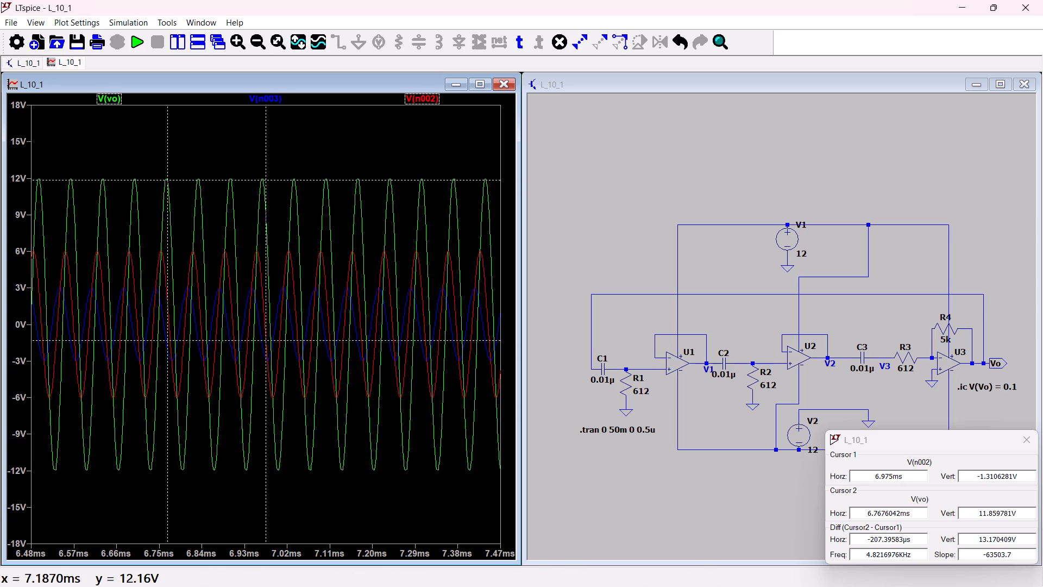
left_click(168, 179)
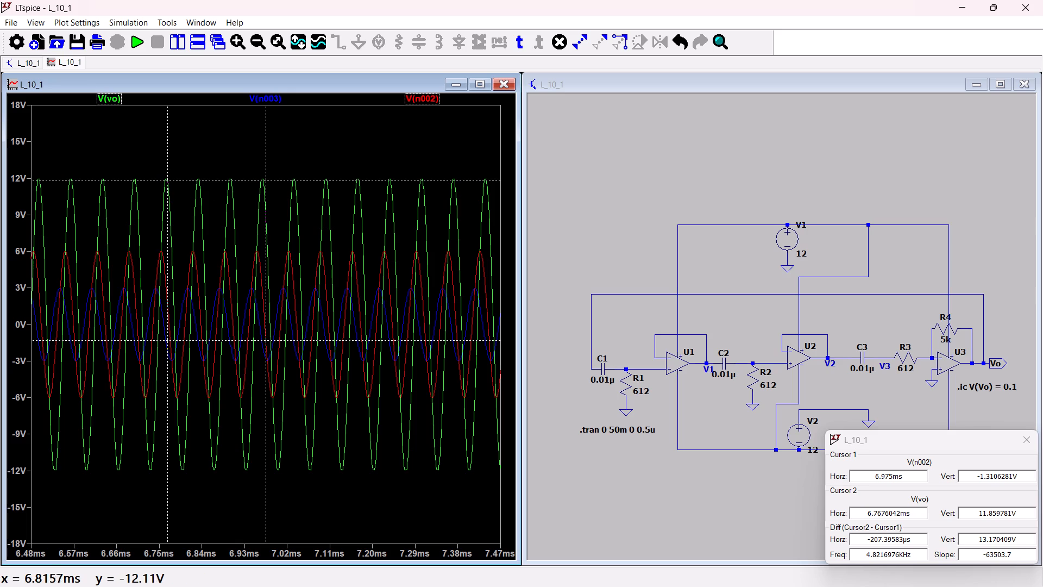
left_click_drag(168, 340, 179, 401)
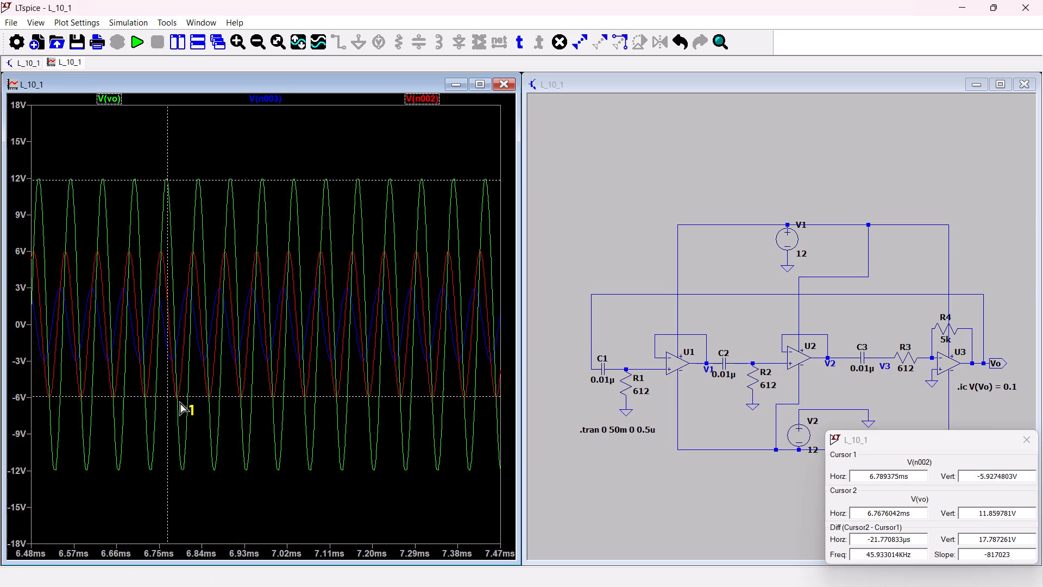
left_click_drag(179, 401, 190, 430)
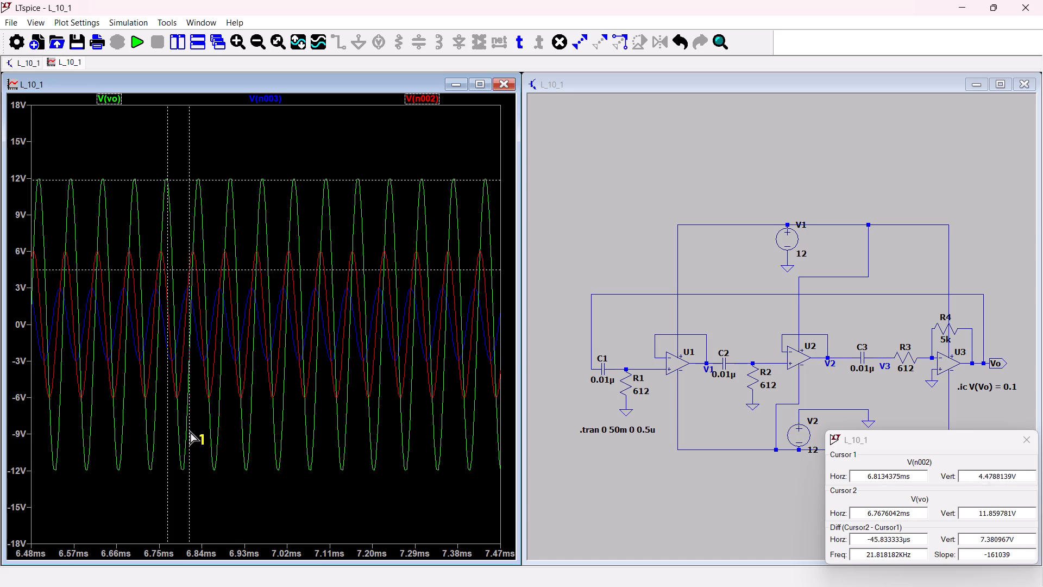
left_click_drag(190, 430, 333, 478)
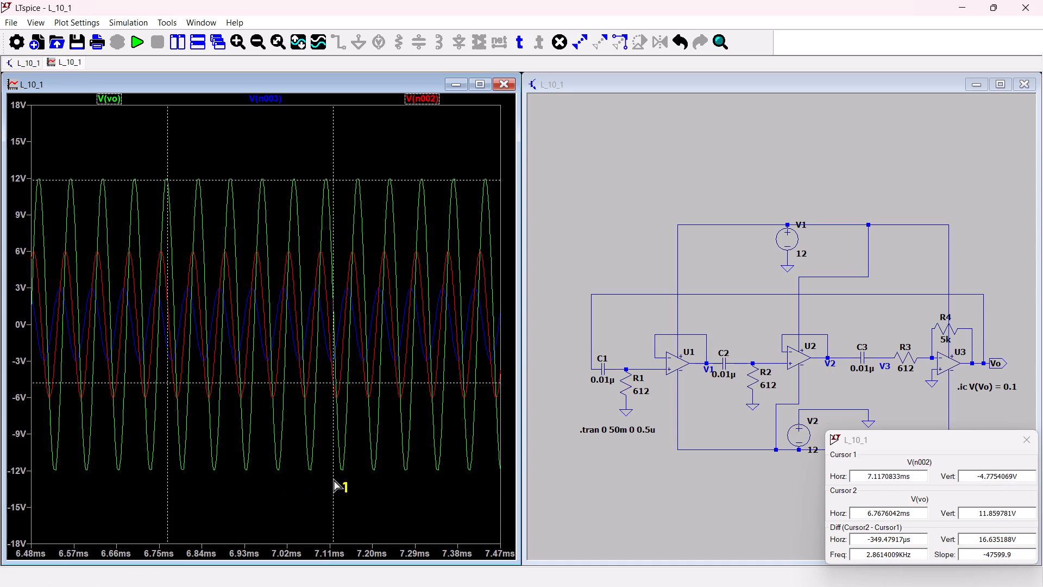
left_click_drag(333, 478, 418, 476)
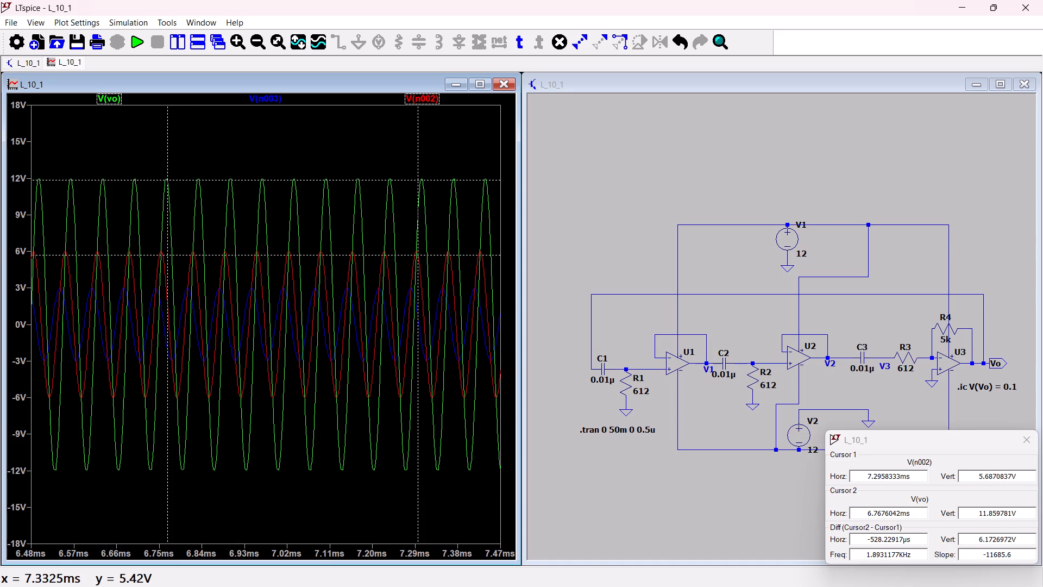
left_click_drag(437, 254, 444, 413)
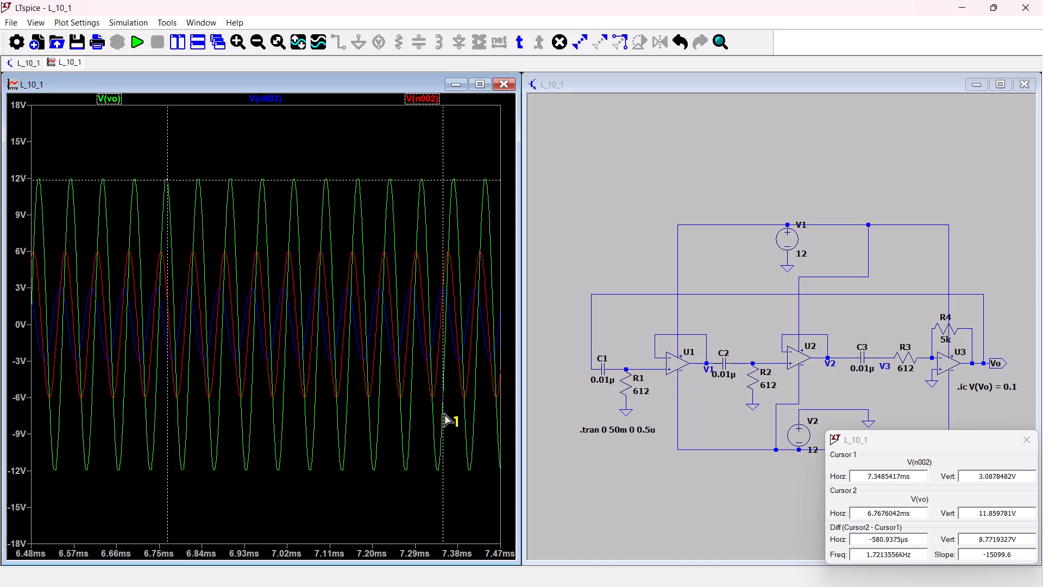
left_click_drag(444, 413, 271, 429)
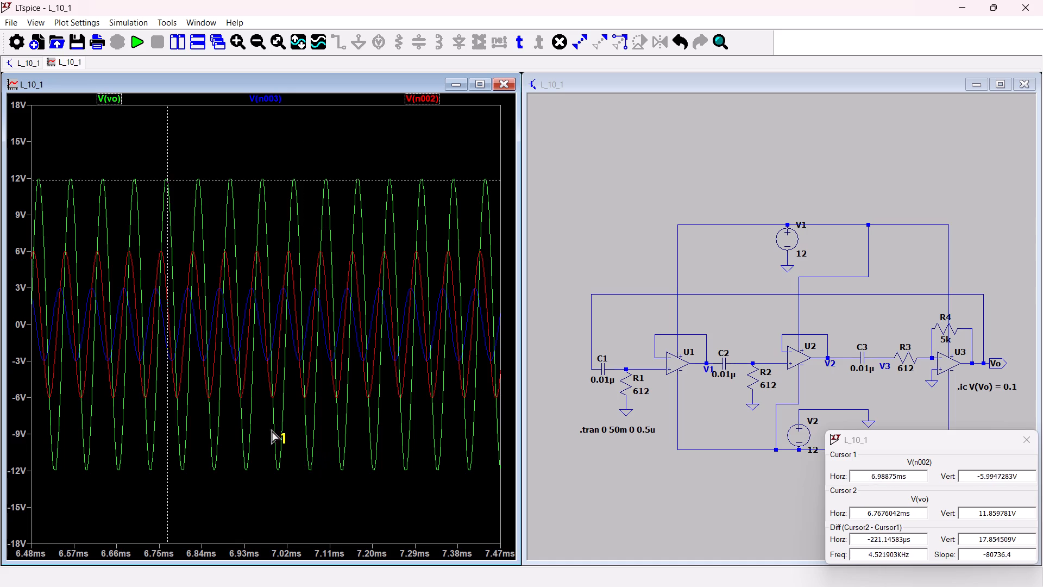
left_click_drag(271, 429, 259, 419)
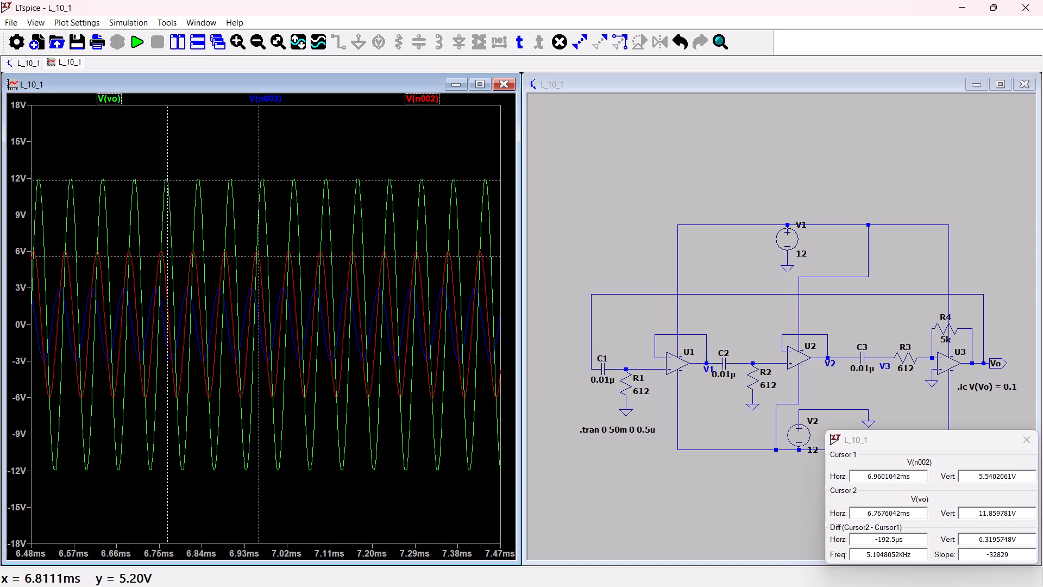
Check the cursor attachment of the V(vo) trace in the Expression Editor.
right_click(117, 99)
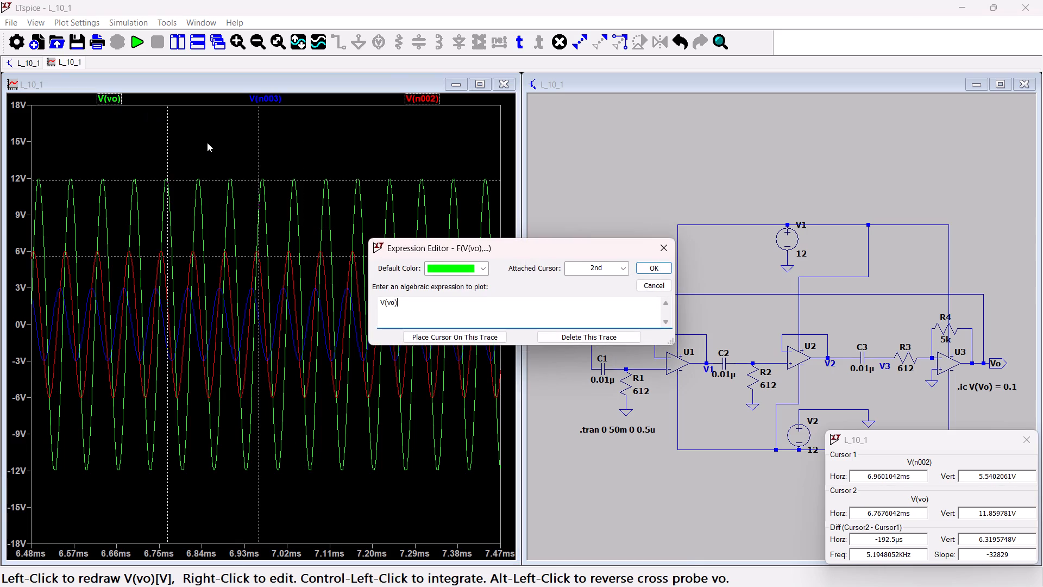
left_click(207, 142)
left_click(653, 270)
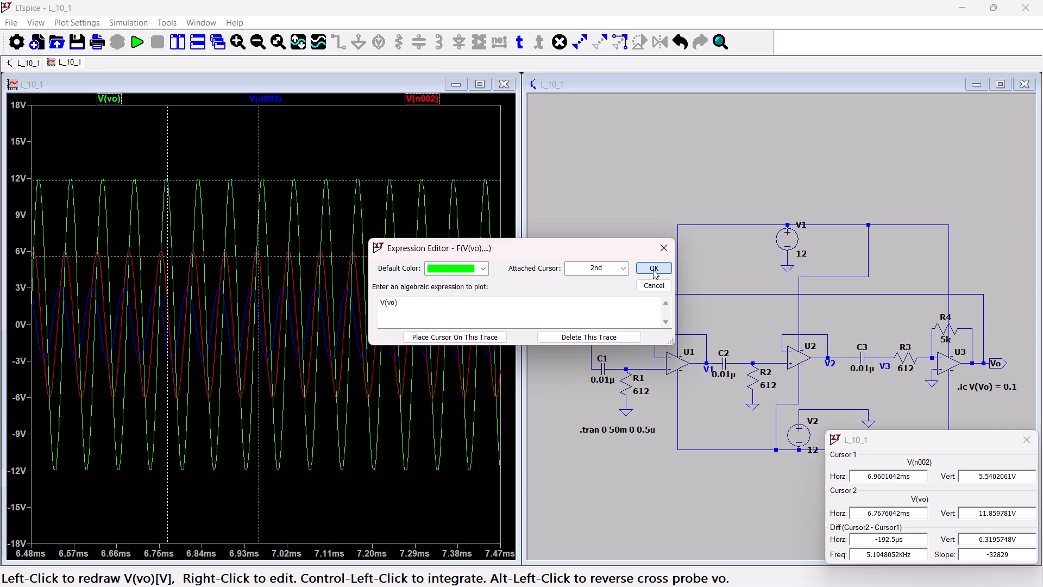
Mute the computer's sound in the system quick settings and return to the schematic.
left_click(942, 567)
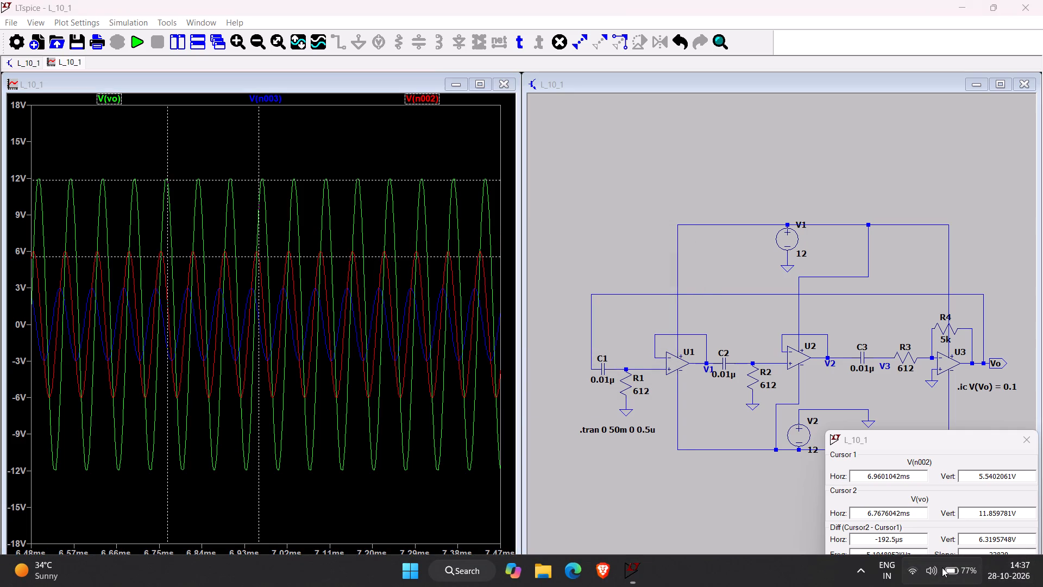
left_click(935, 560)
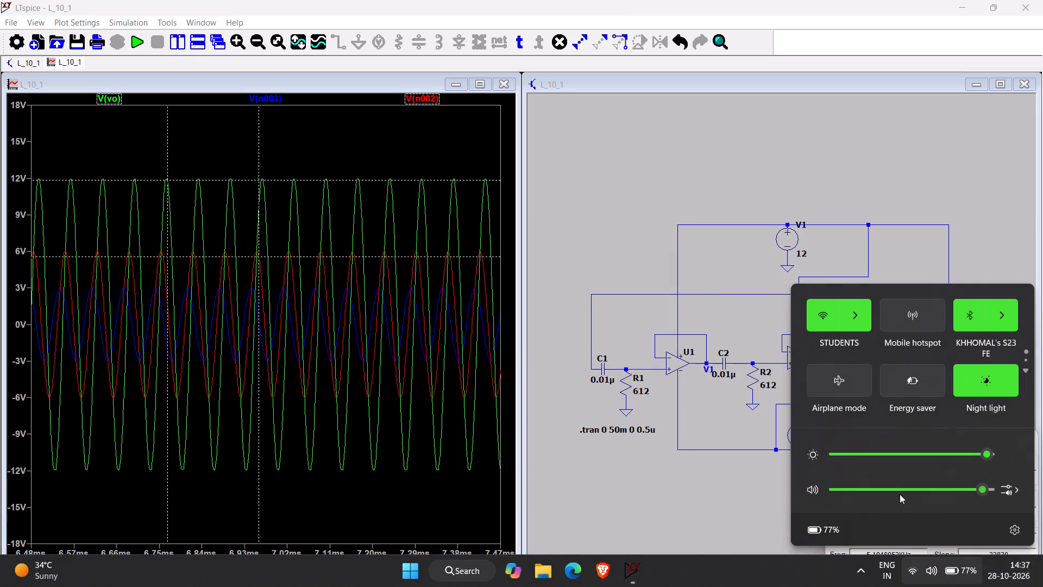
left_click(814, 489)
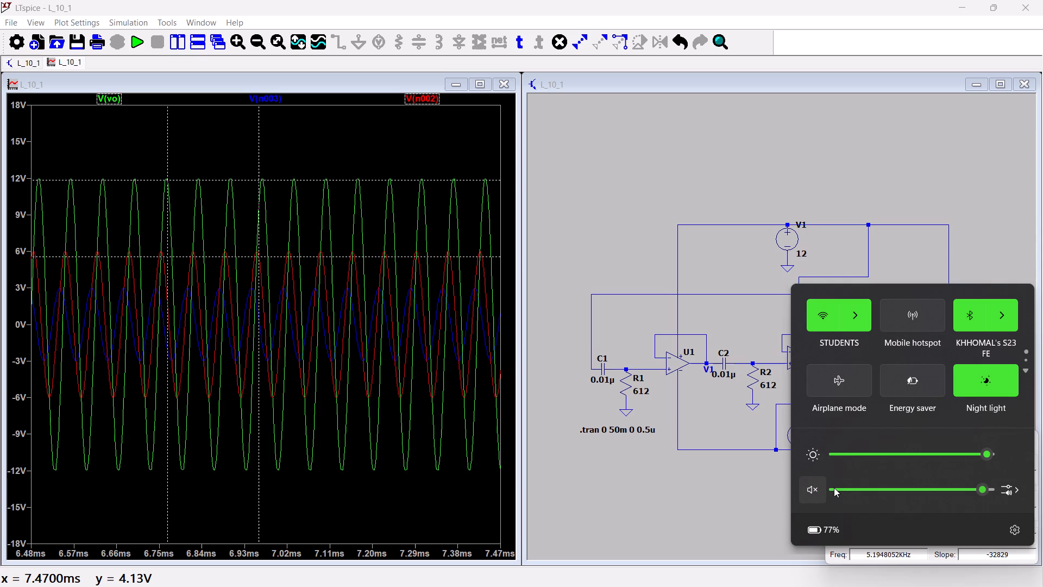
left_click(834, 488)
left_click(738, 492)
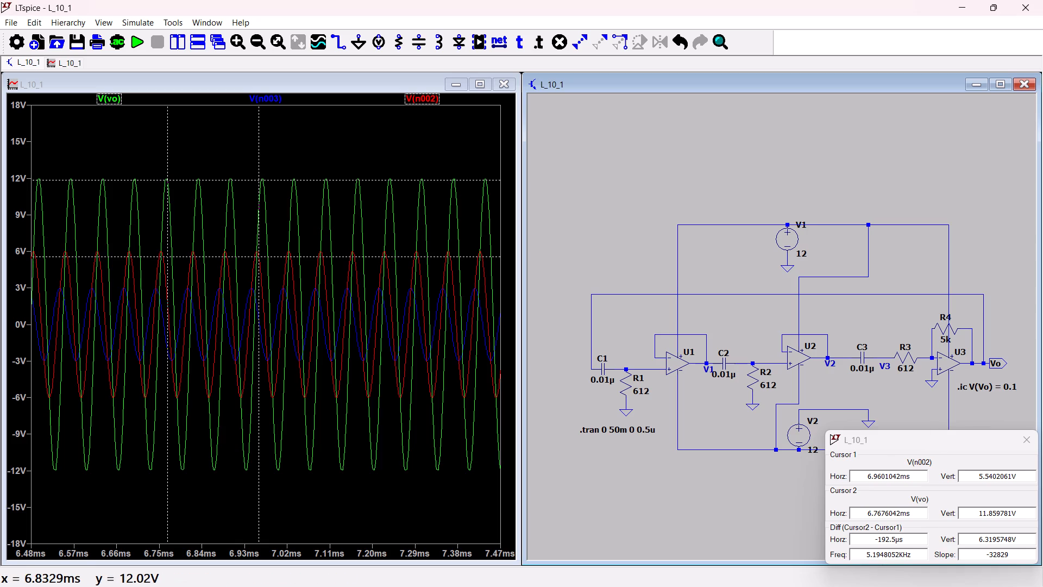
Measure one V(vo) period by moving cursor 1 to about 6.828 ms and cursor 2 to the peak at about 6.765 ms.
left_click_drag(259, 179, 253, 180)
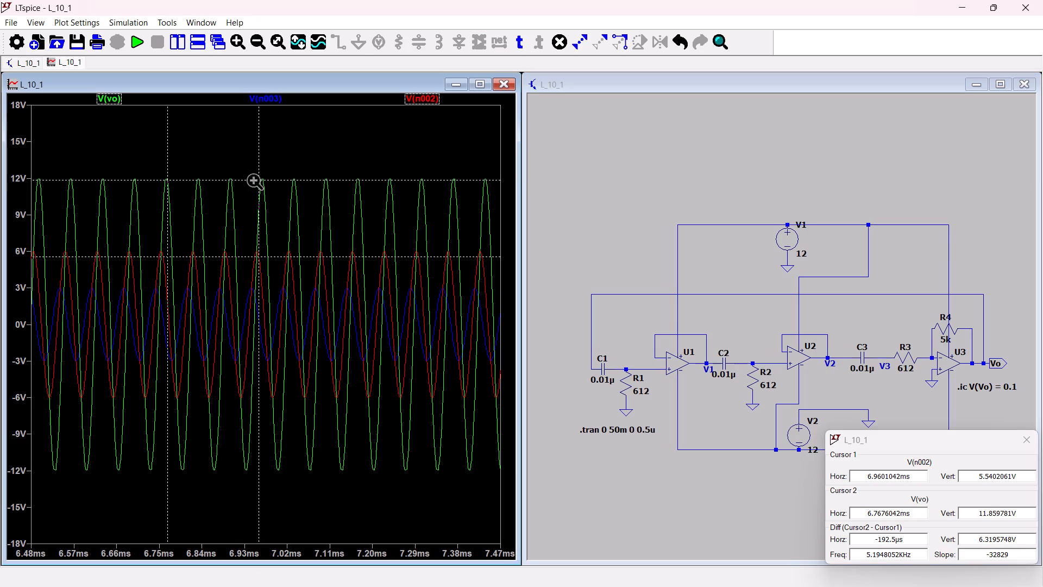
left_click_drag(253, 180, 258, 184)
left_click(257, 177)
left_click_drag(257, 177, 236, 180)
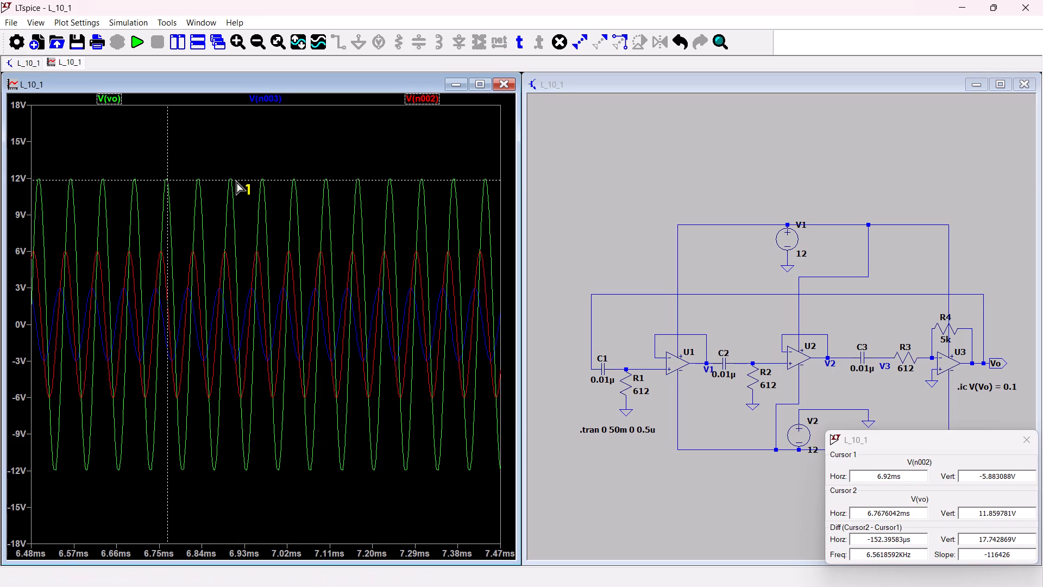
left_click_drag(236, 180, 196, 178)
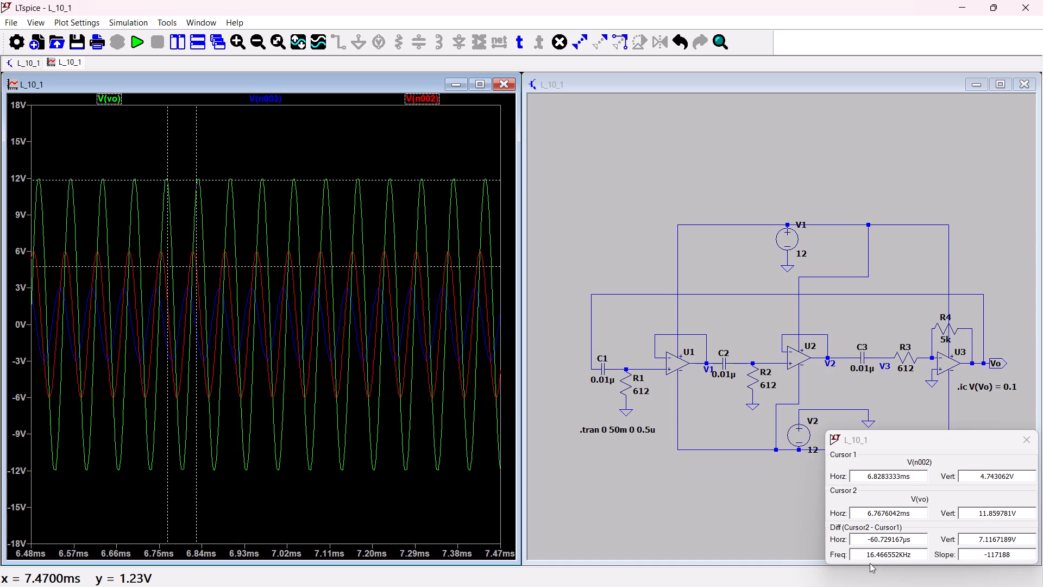
left_click(166, 180)
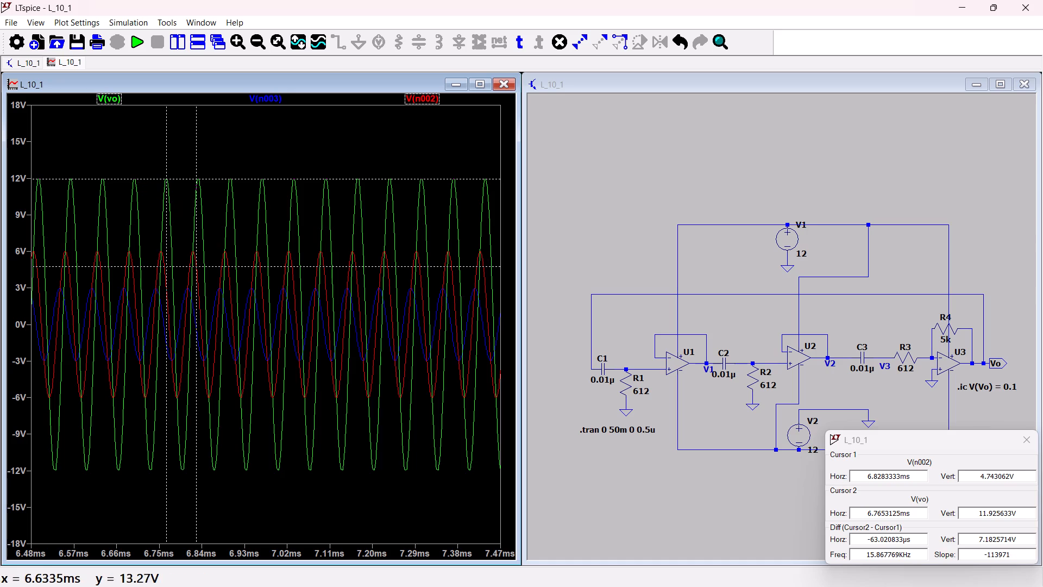
Clear all cursors and reposition the waveform window beside the schematic.
left_click_drag(81, 82, 97, 123)
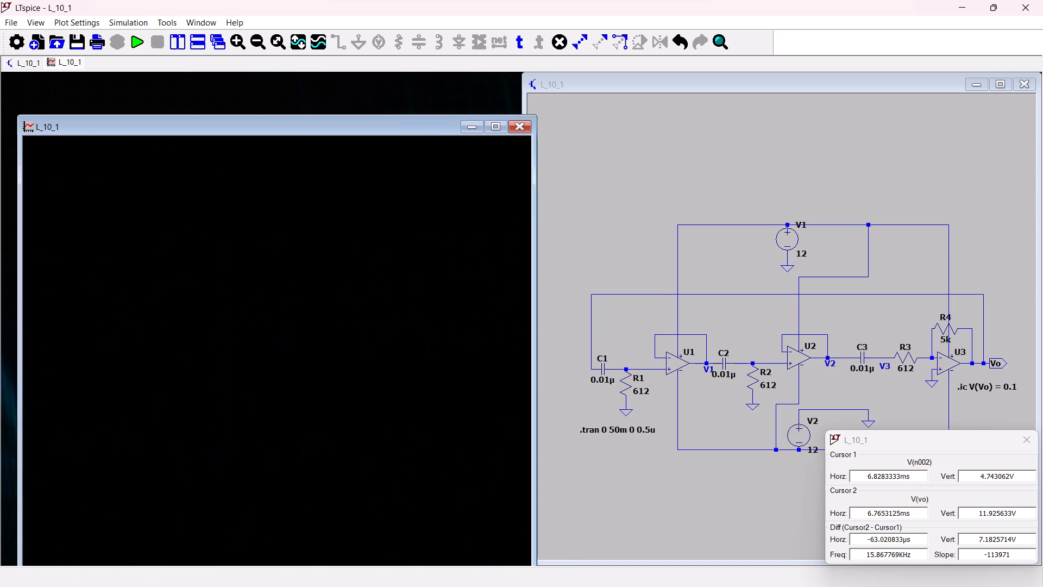
left_click_drag(97, 123, 73, 73)
key("Escape")
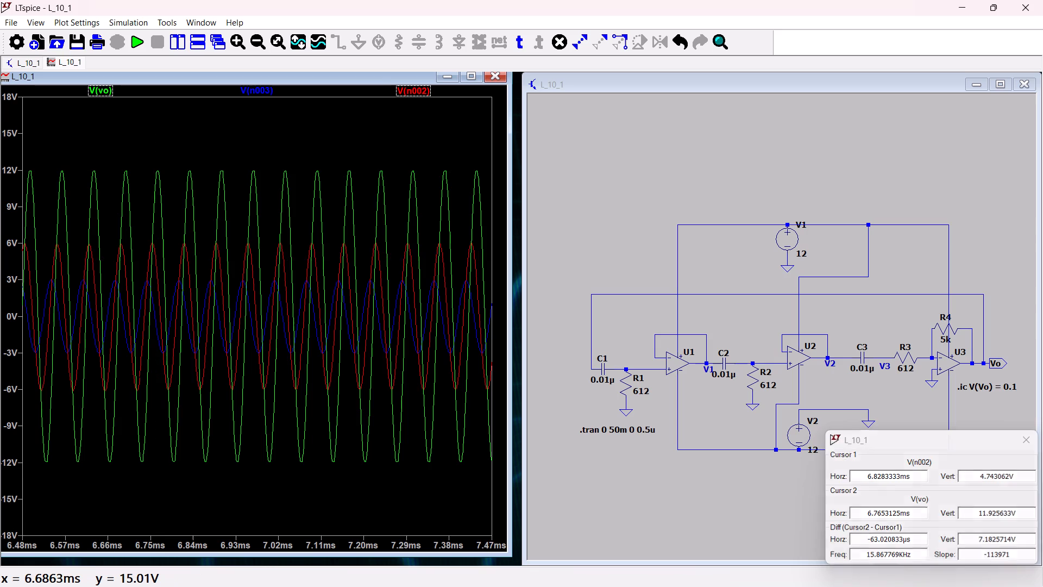
left_click_drag(62, 78, 108, 130)
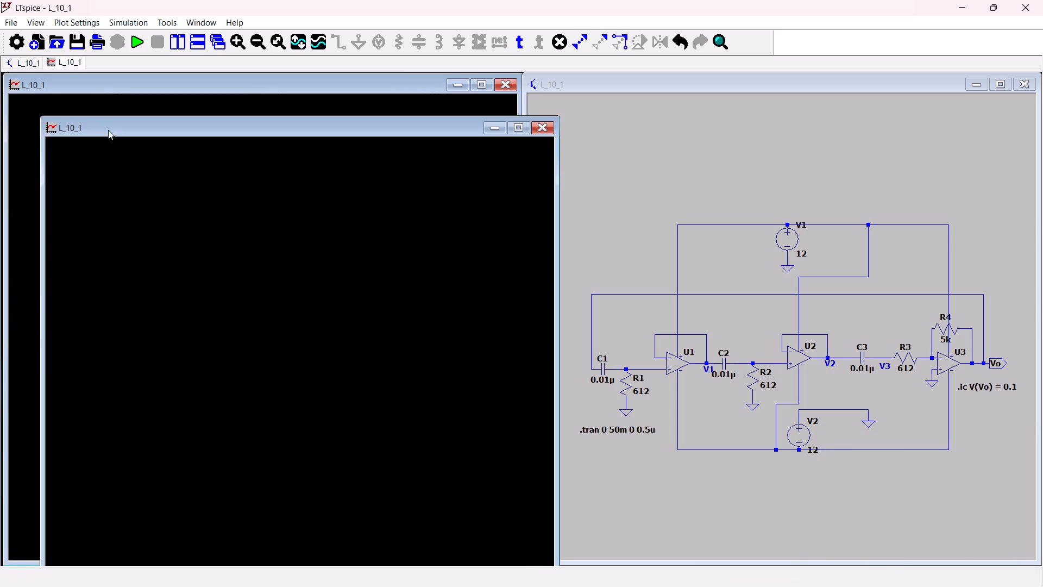
left_click_drag(108, 130, 68, 79)
Attach a cursor to the V(vo) trace and move it to the waveform peak at about 6.63 ms.
left_click_drag(81, 93, 128, 191)
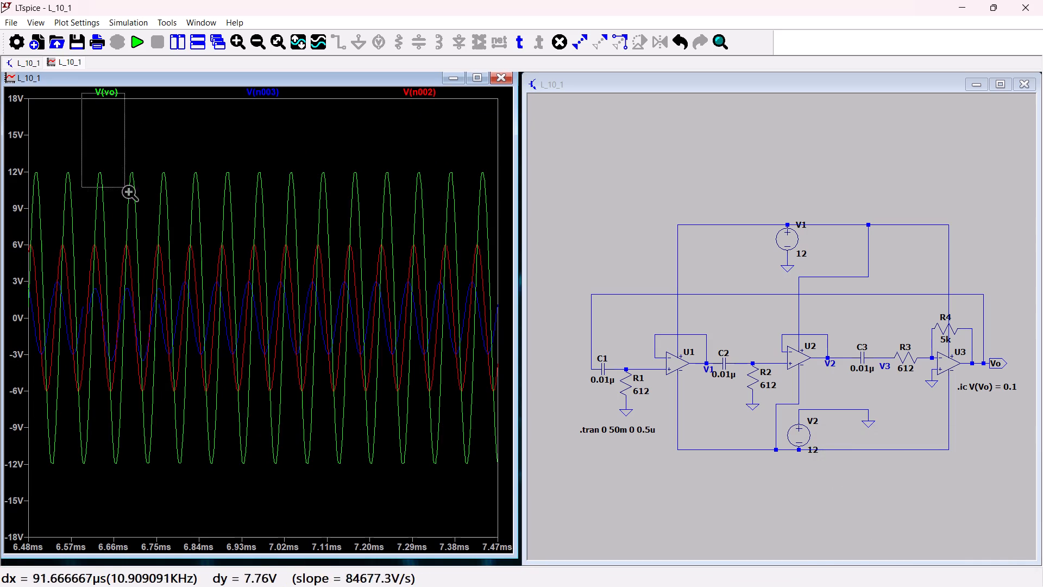
left_click_drag(128, 191, 217, 486)
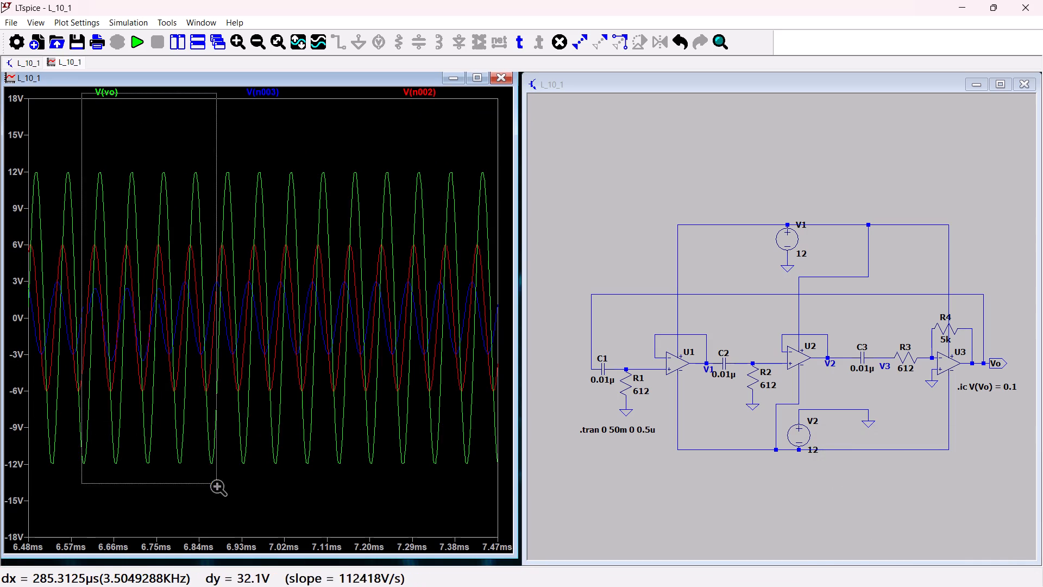
left_click_drag(217, 486, 218, 569)
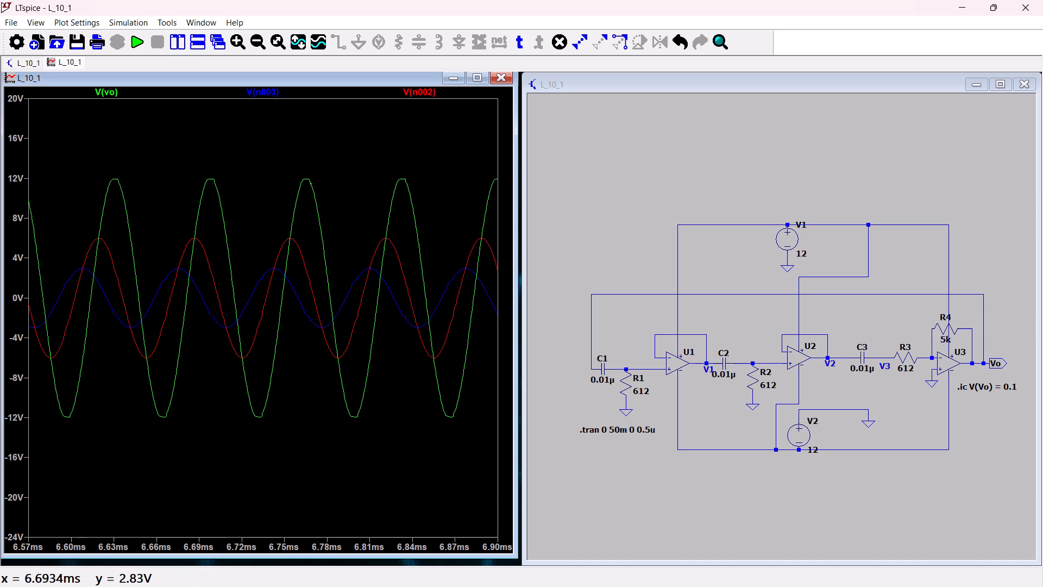
right_click(126, 170)
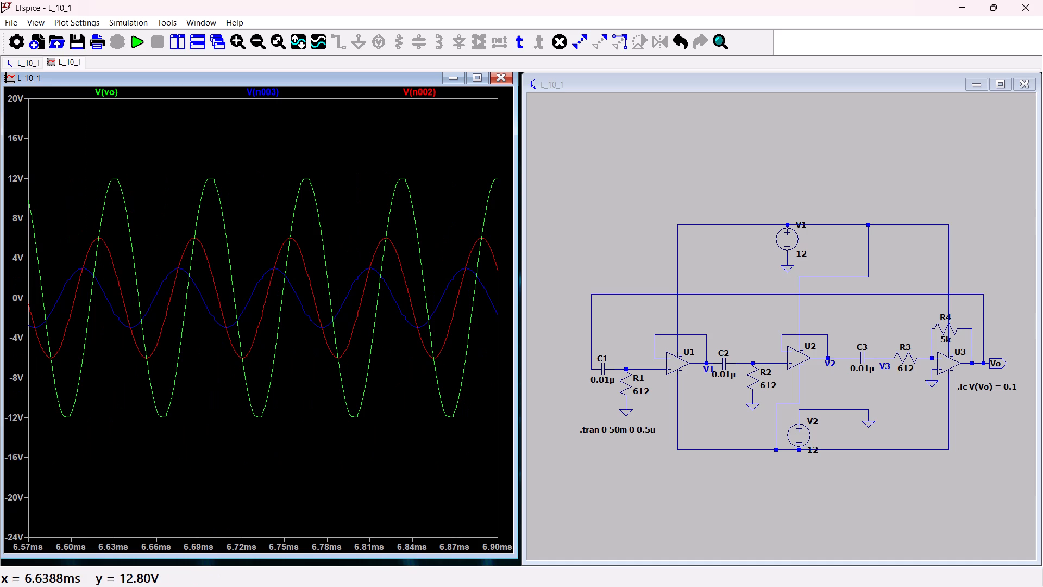
left_click(185, 261)
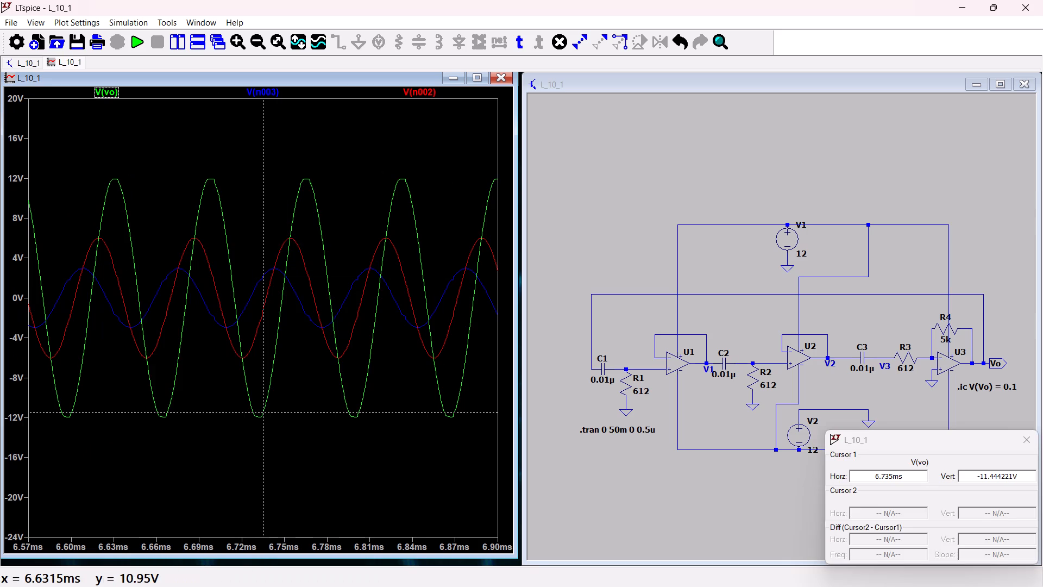
left_click(116, 178)
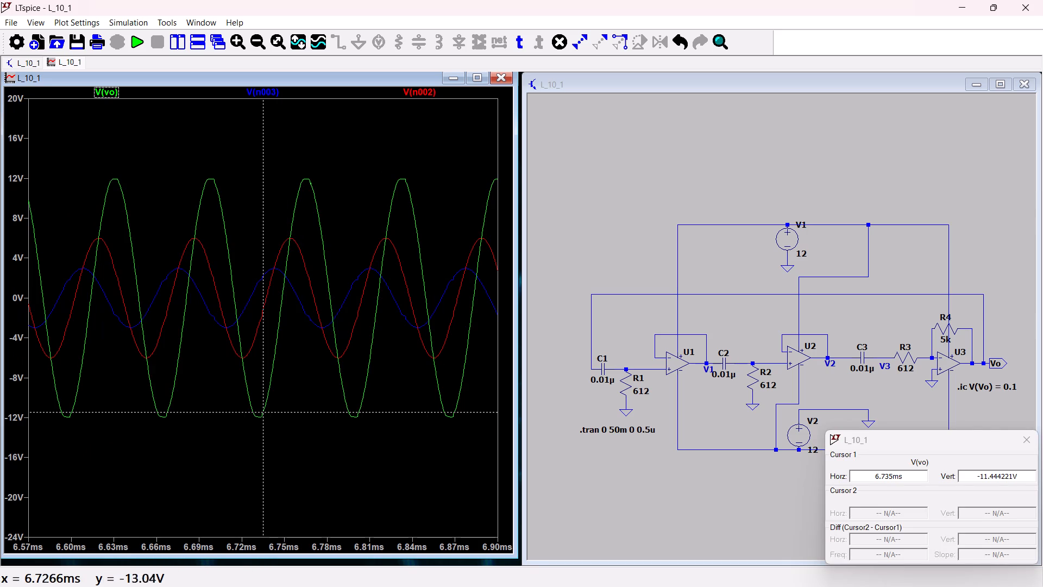
left_click_drag(263, 411, 154, 324)
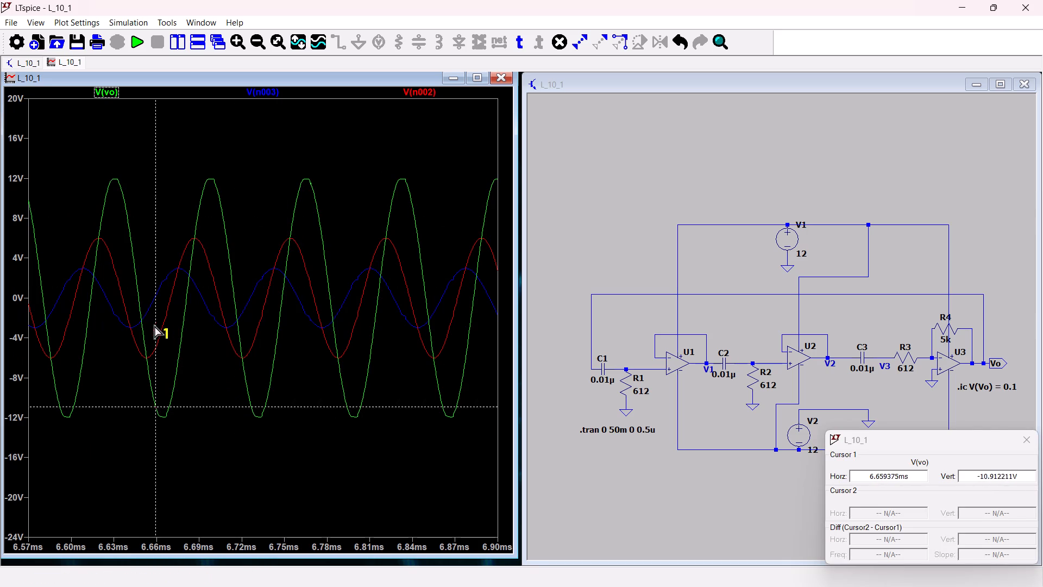
left_click_drag(154, 324, 113, 147)
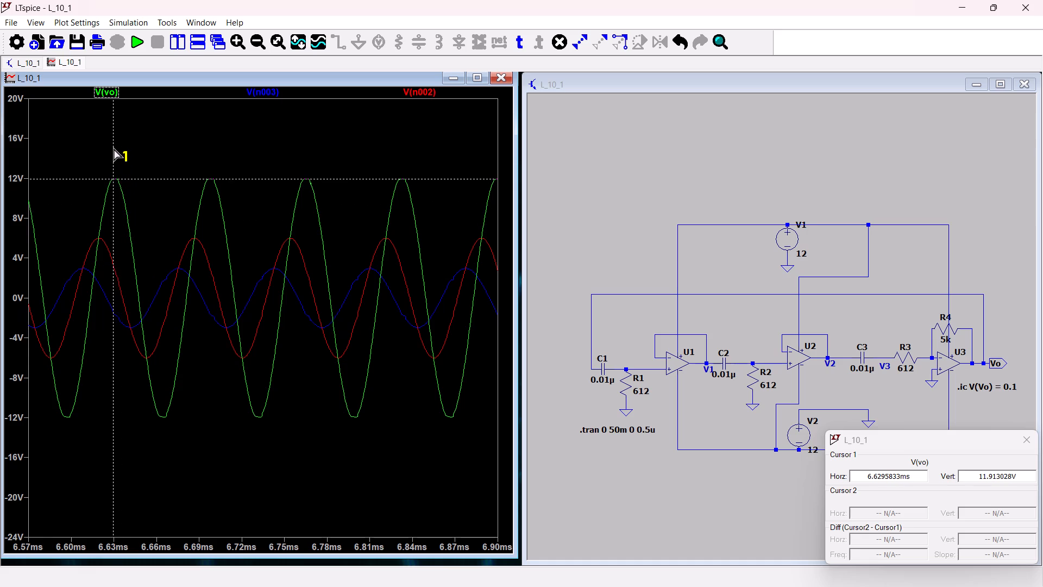
left_click_drag(113, 147, 114, 148)
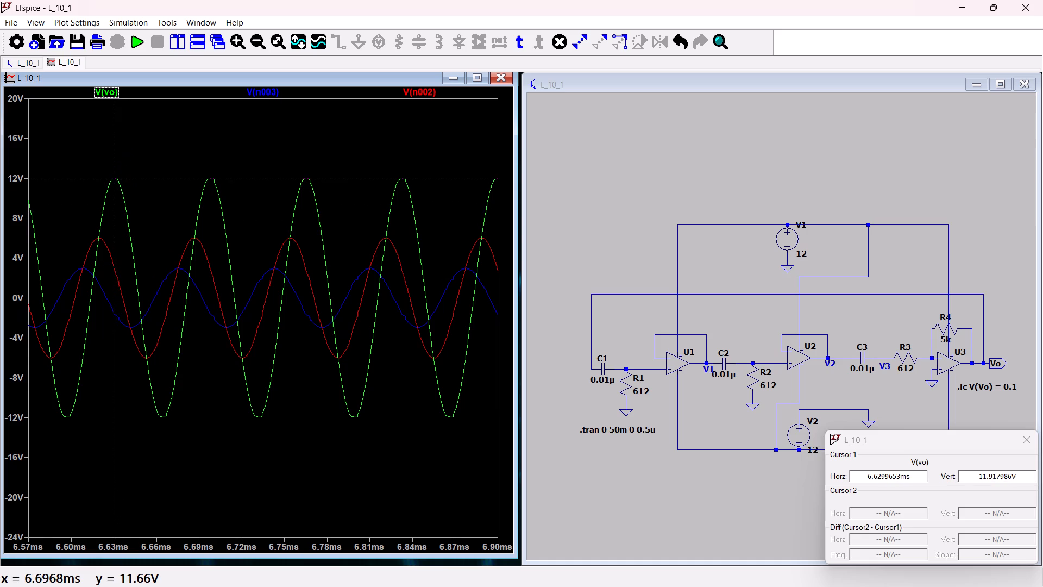
Place a second cursor on V(vo) at the next peak, about 6.70 ms, and bring the cursor readout over the waveform plot.
double_click(211, 145)
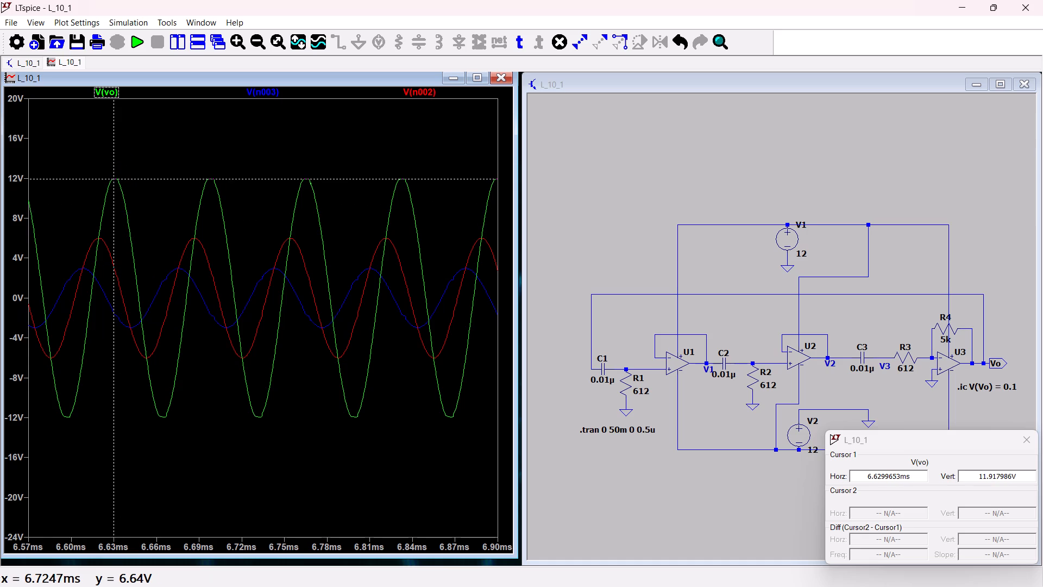
right_click(158, 108)
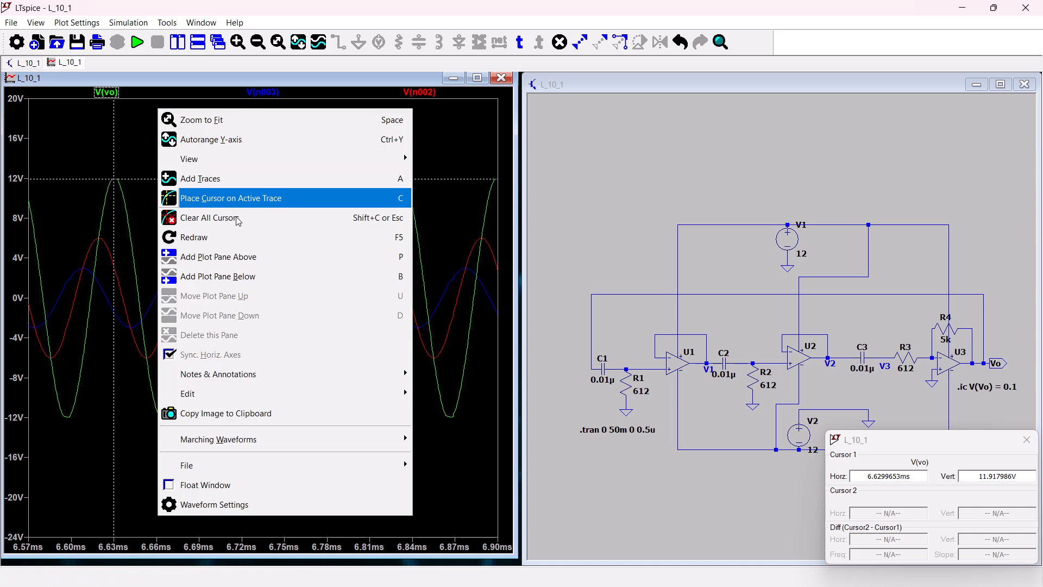
left_click(235, 197)
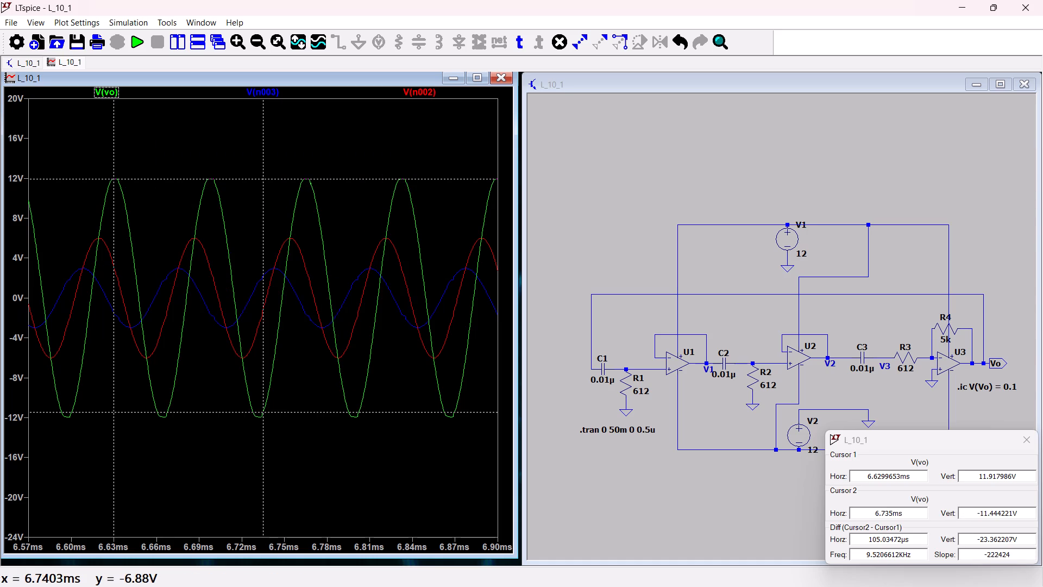
left_click_drag(261, 178, 247, 179)
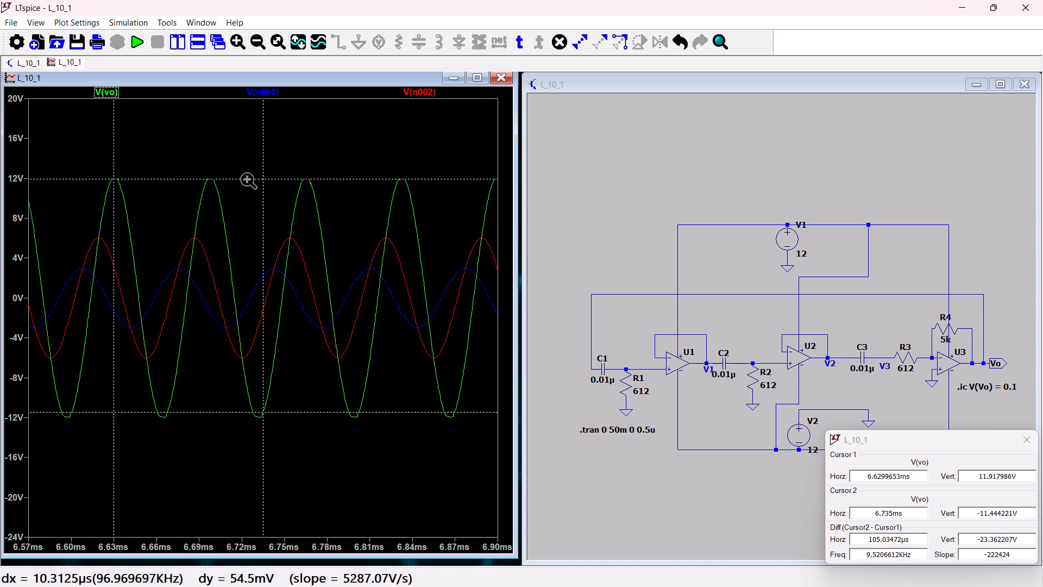
left_click_drag(247, 179, 255, 180)
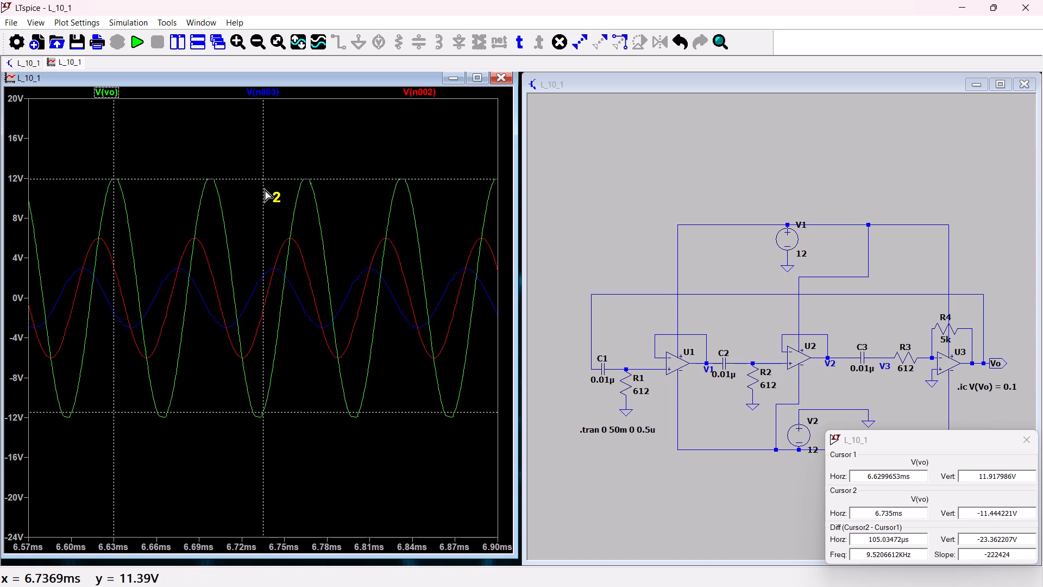
left_click_drag(264, 189, 212, 179)
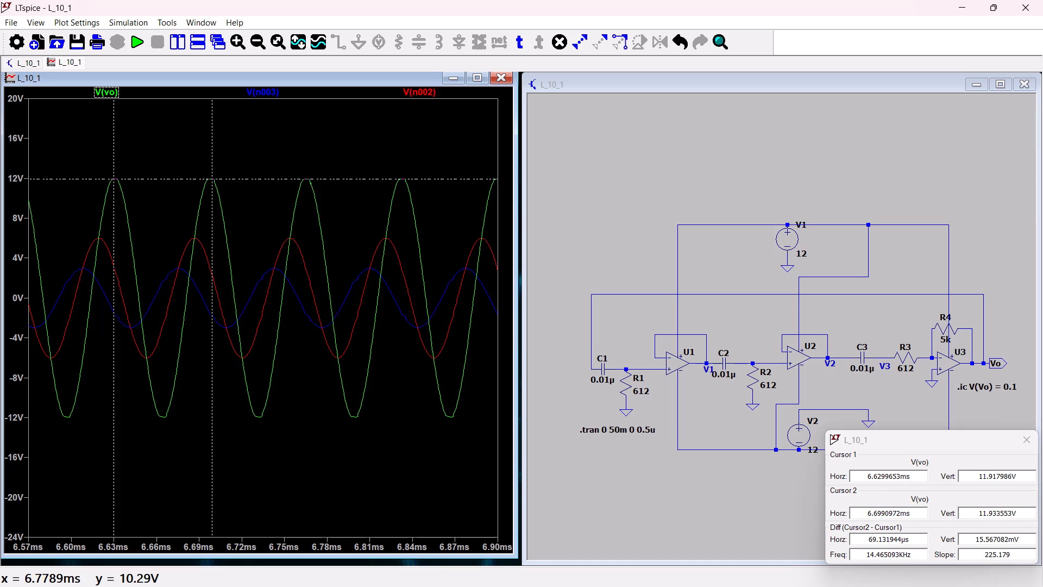
left_click_drag(952, 439, 565, 334)
left_click_drag(546, 332, 508, 164)
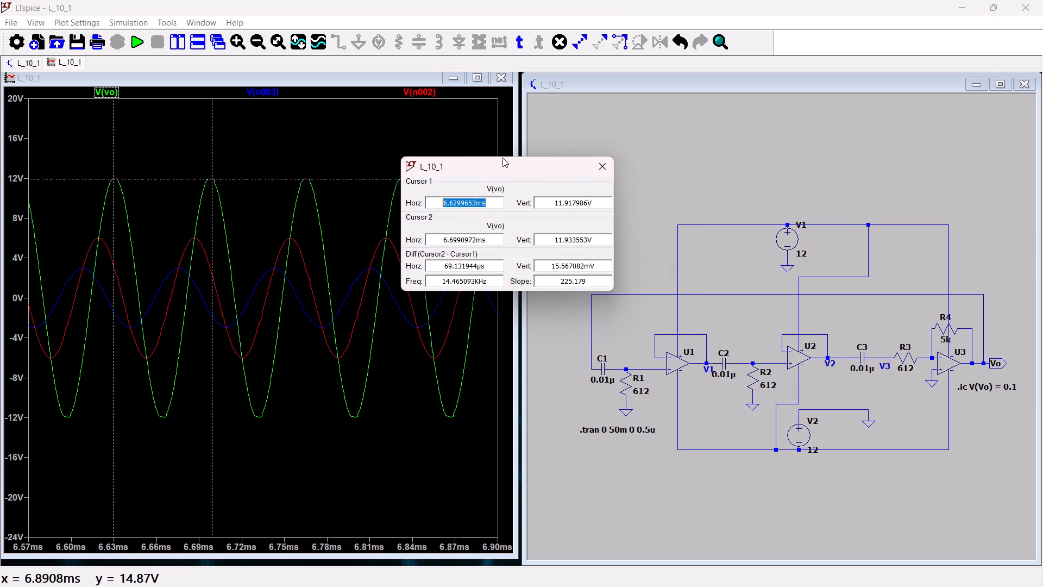
left_click_drag(502, 158, 441, 80)
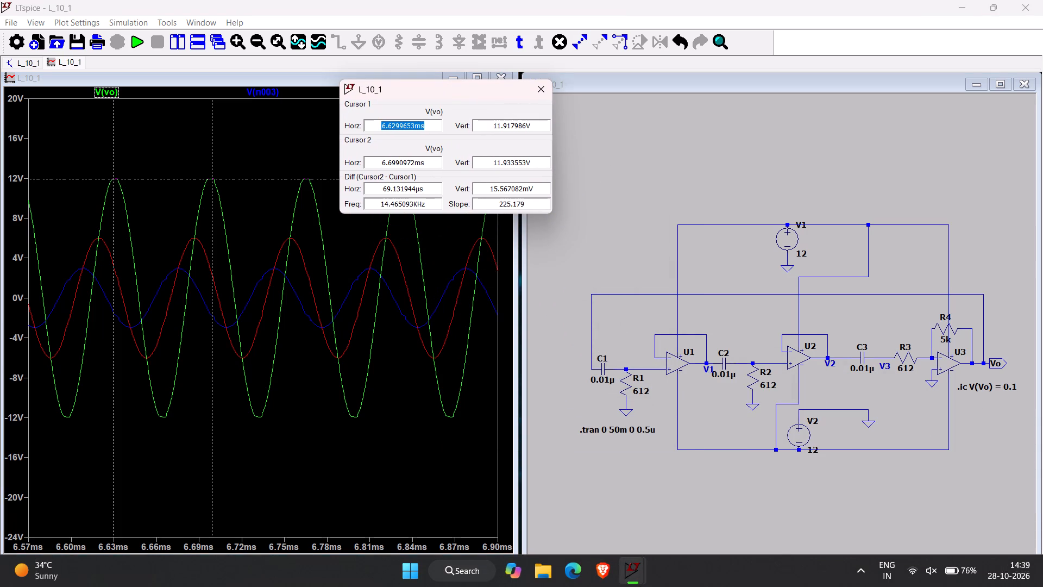
Switch to the L_10_2 oscillator circuit and run its transient simulation.
left_click(688, 511)
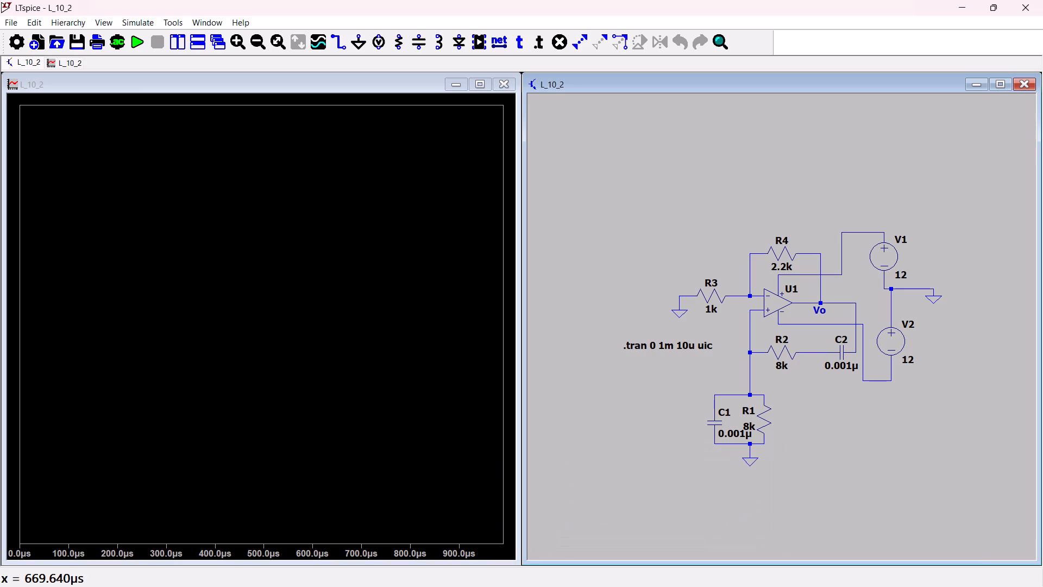
left_click(138, 37)
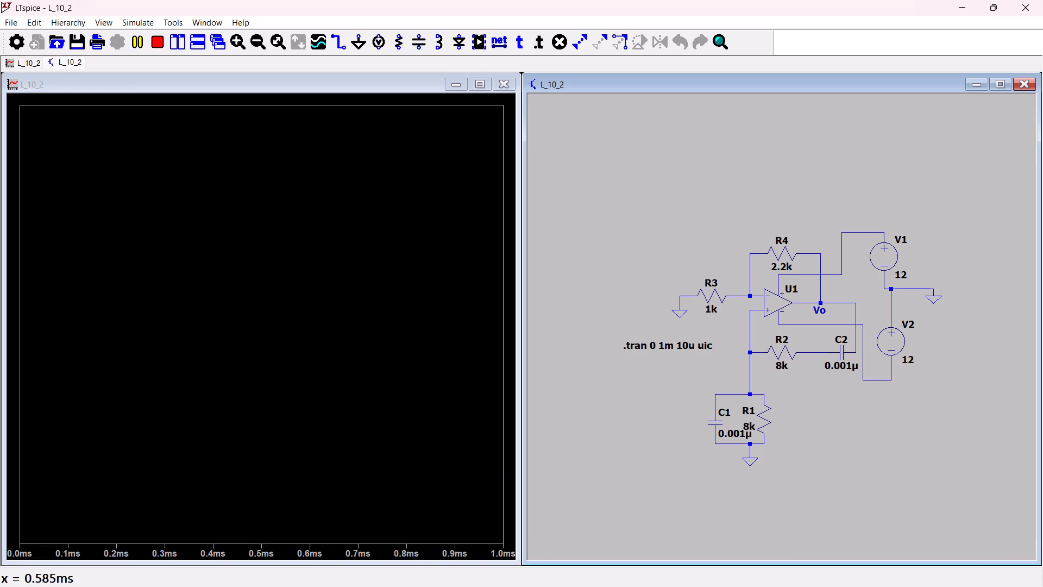
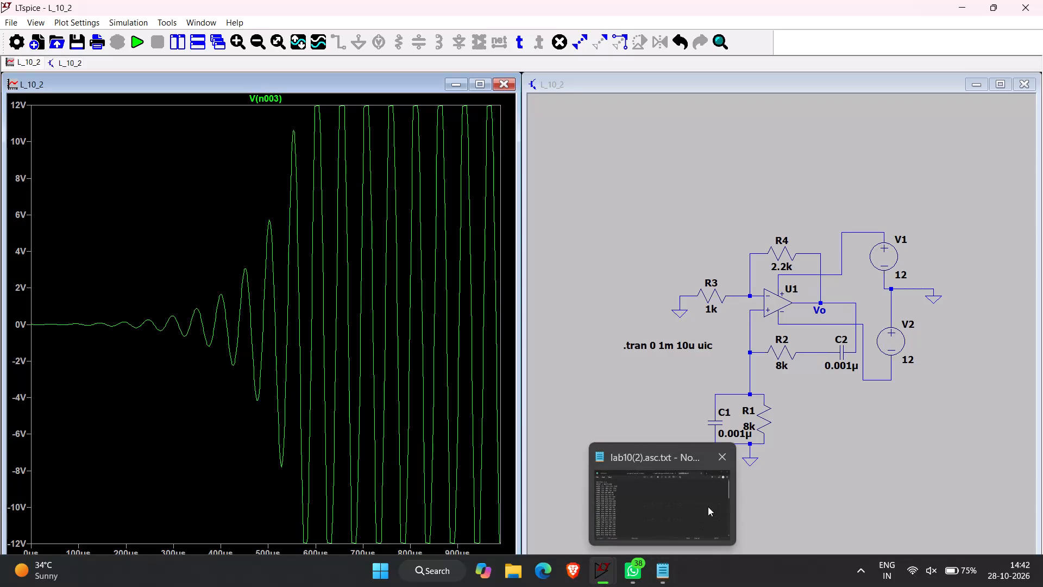
Close the Notepad window containing lab10(2).asc.txt.
left_click(730, 457)
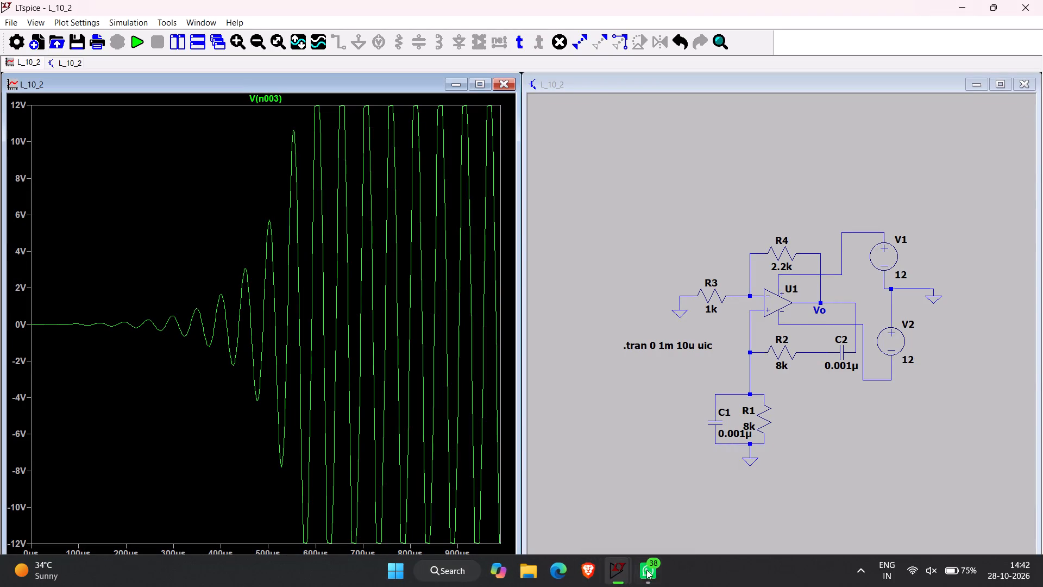
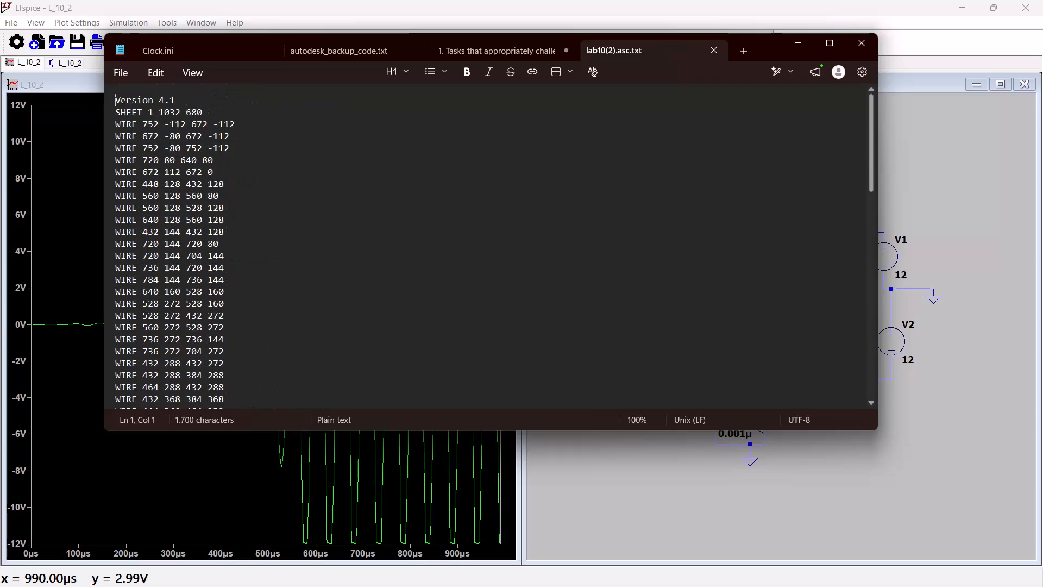
Look through the lab10(2).asc.txt schematic source down to its simulation directives, and close the text file's window.
scroll(411, 291, "down", 4)
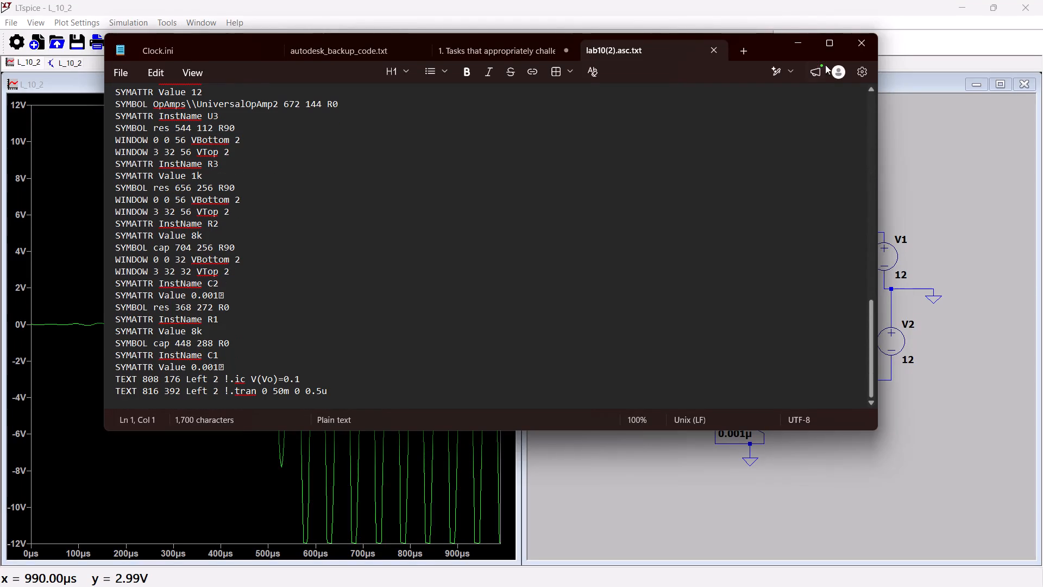
left_click(800, 40)
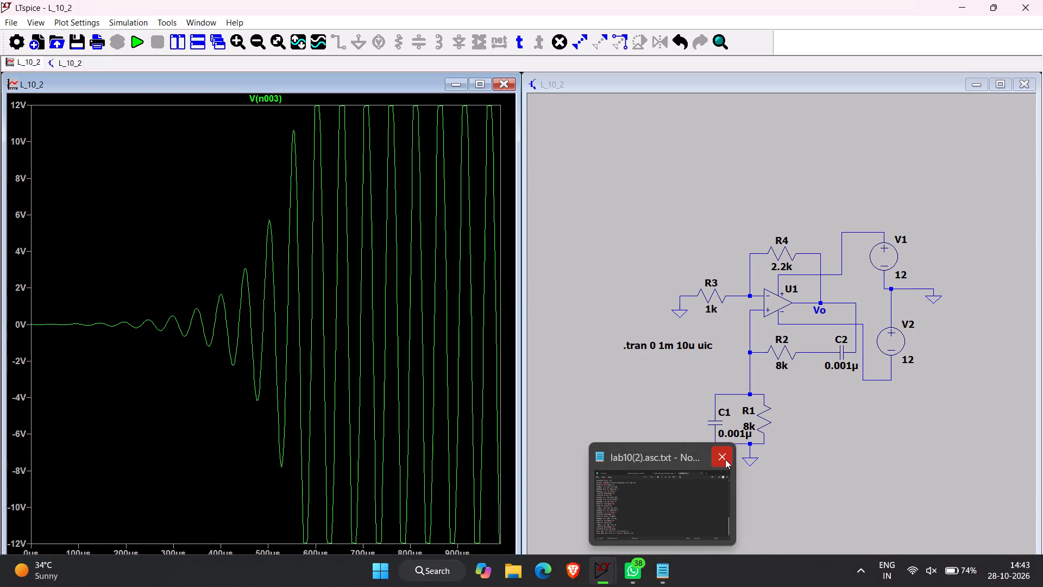
left_click(725, 459)
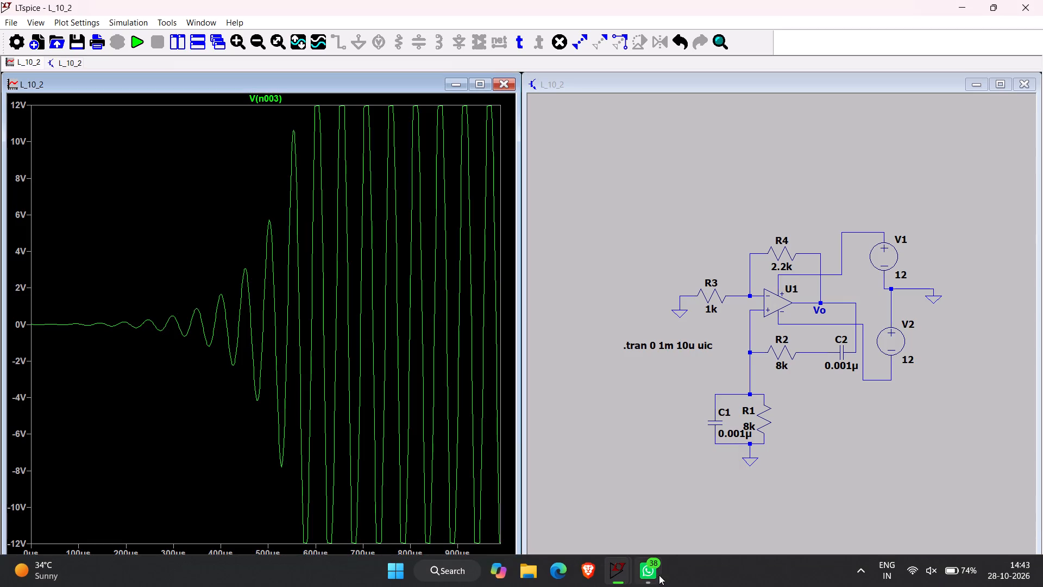
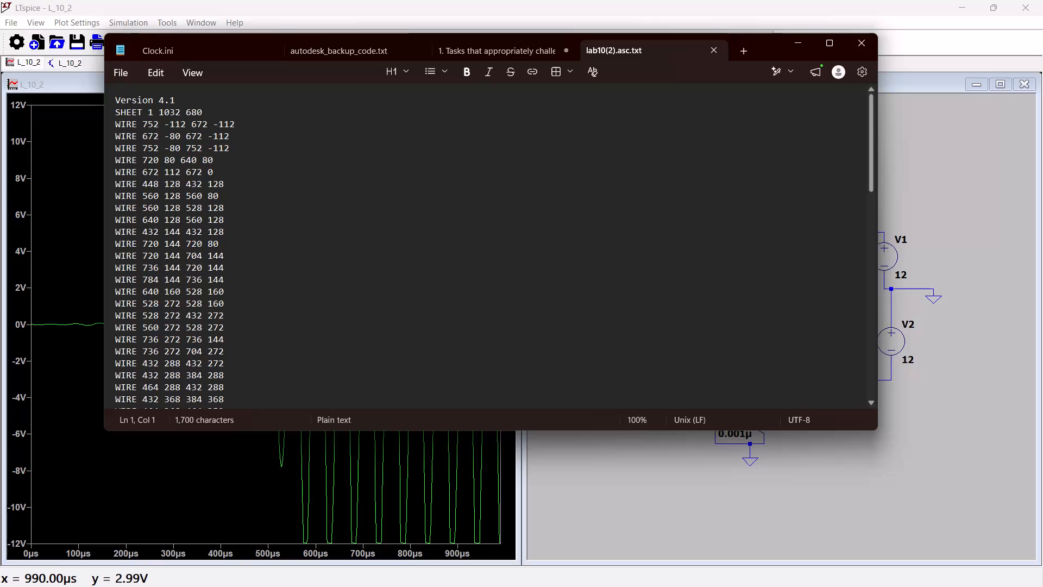
Try to close the unsaved notes file in Notepad, cancel the closing, and minimize Notepad to return to the L_10_2 simulation in LTspice.
left_click(567, 47)
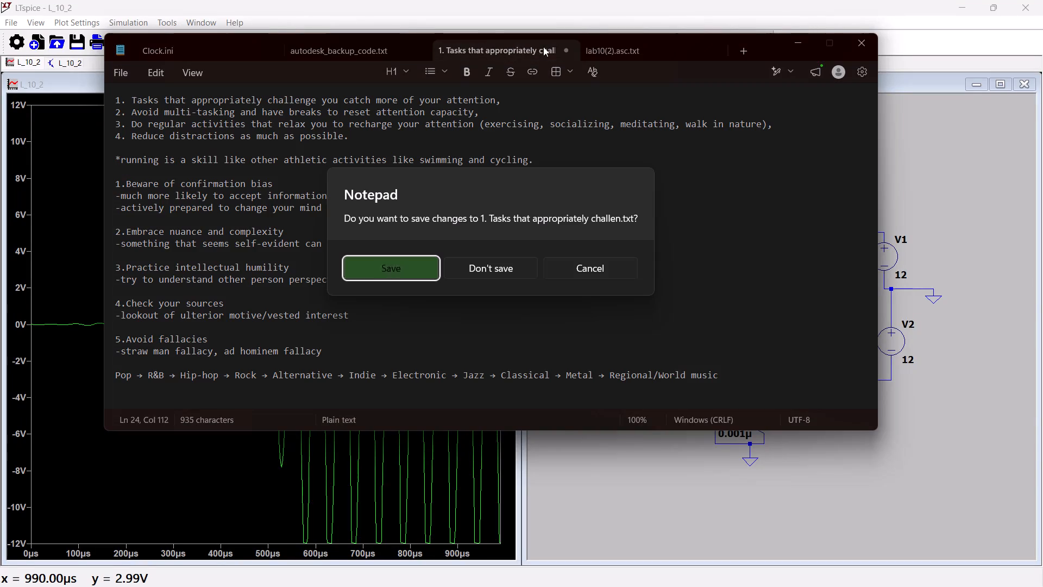
left_click(573, 261)
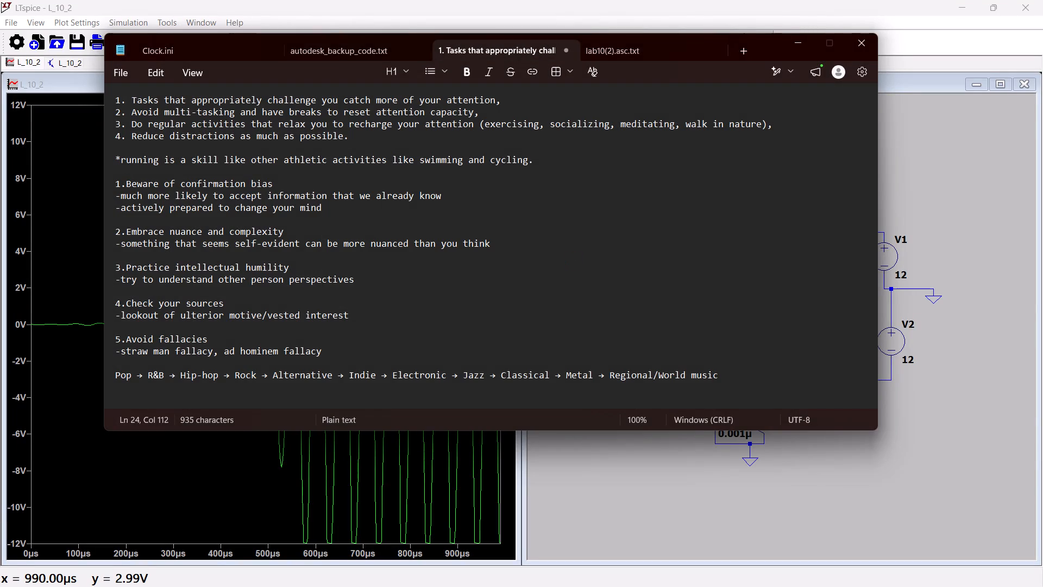
left_click(794, 43)
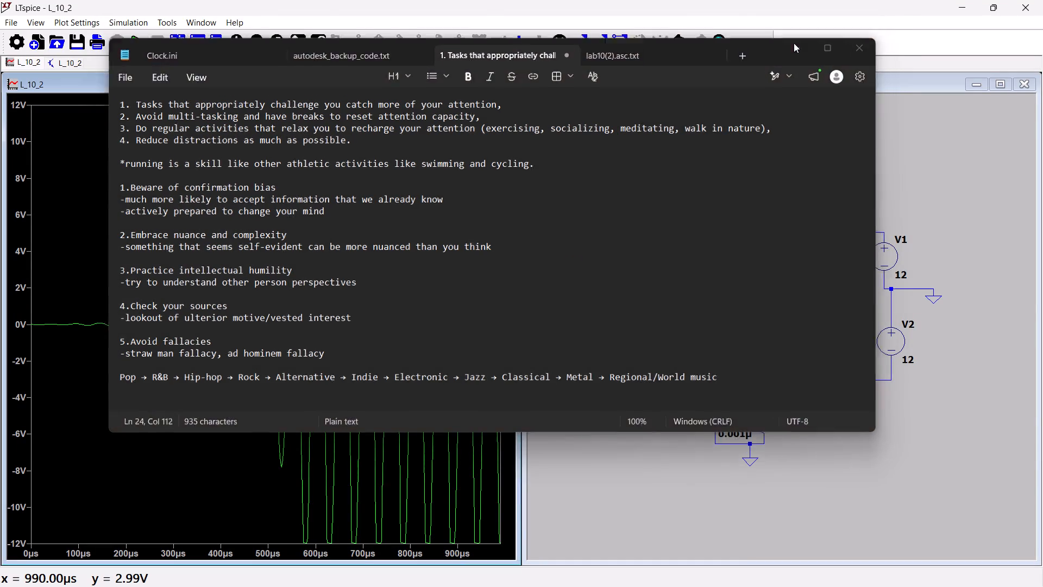
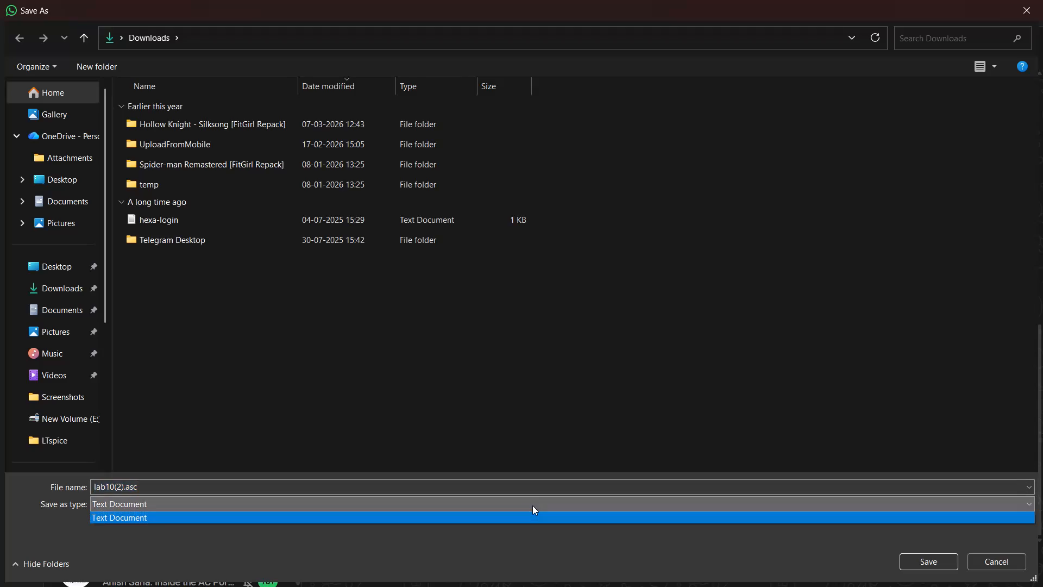
Keep Text Document as the file type for saving lab10(2).asc in the Downloads folder.
left_click(642, 539)
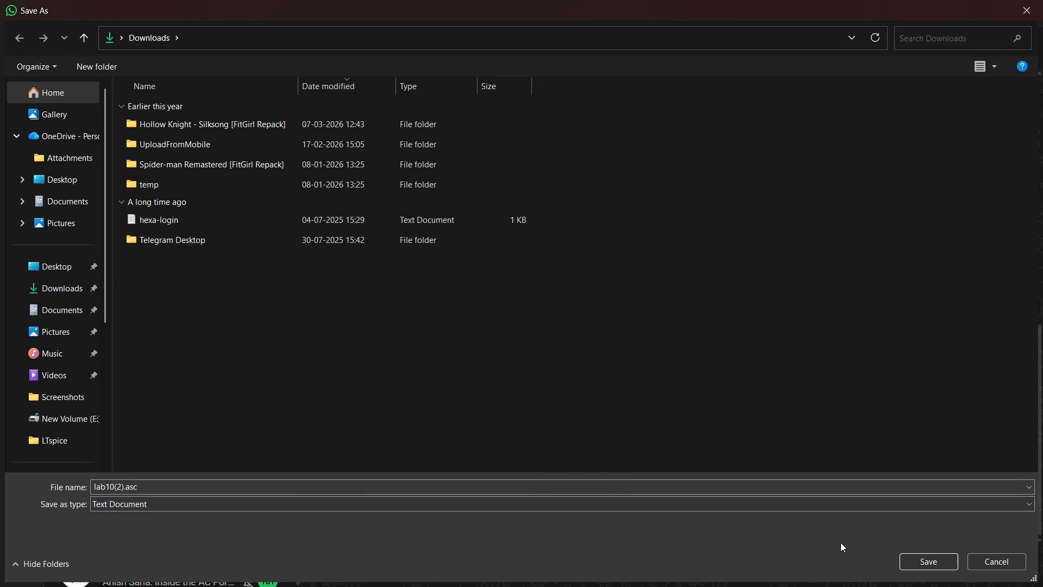
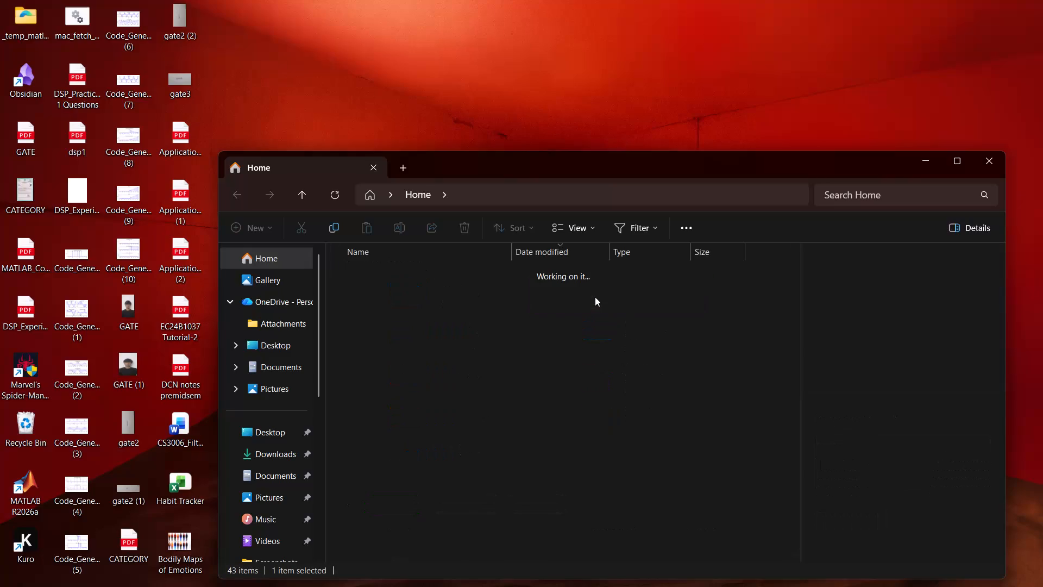
Open the Open with app selection for lab10(2).asc in Downloads and browse the PC for another program.
right_click(595, 297)
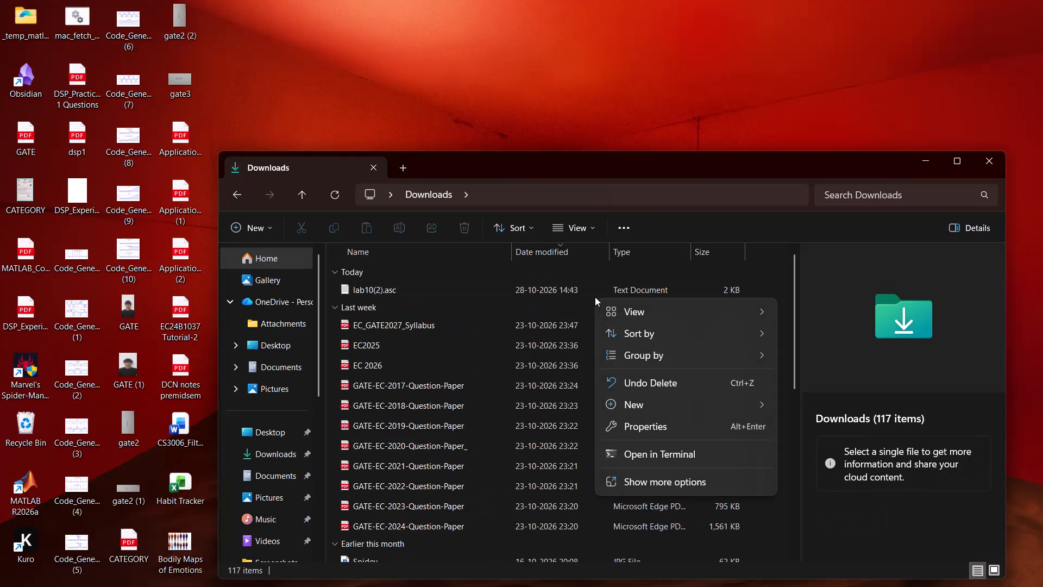
right_click(491, 291)
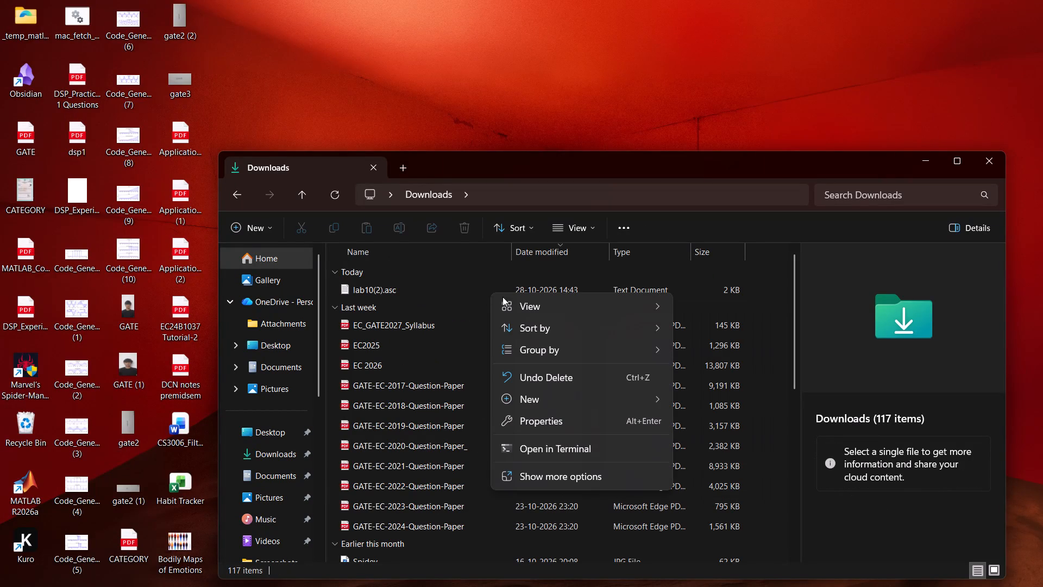
right_click(379, 291)
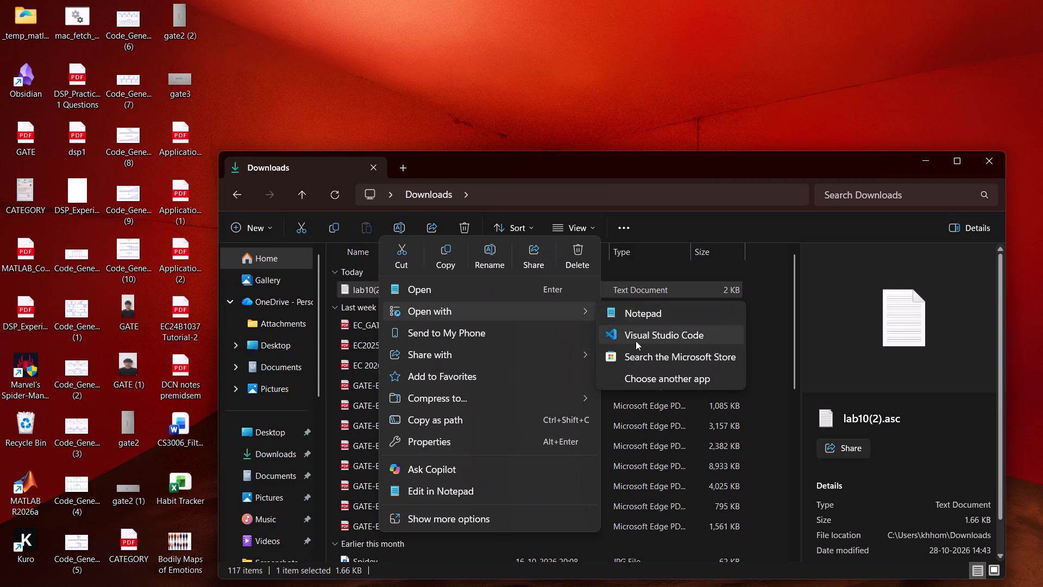
left_click(652, 373)
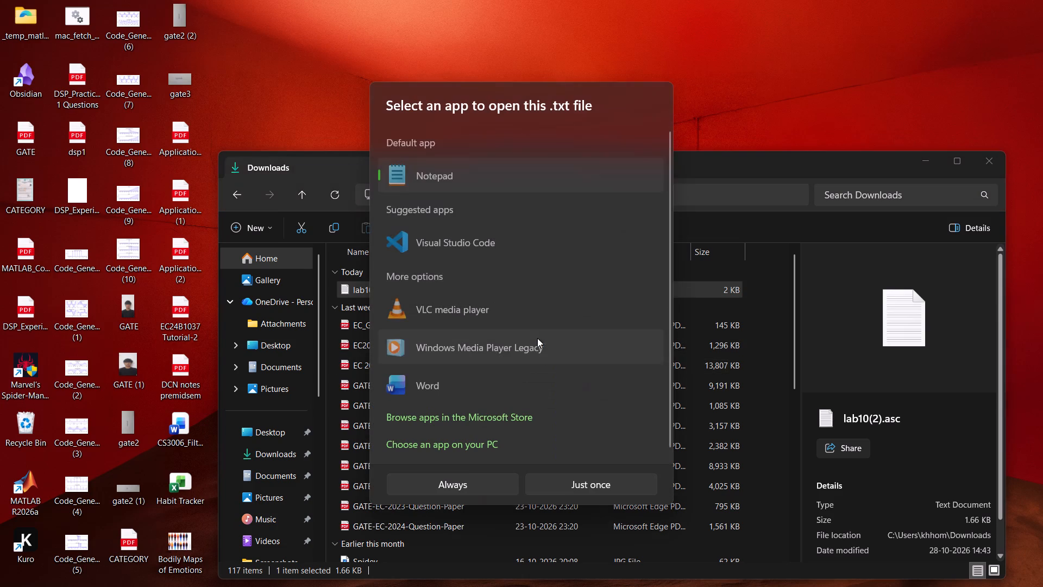
left_click(500, 448)
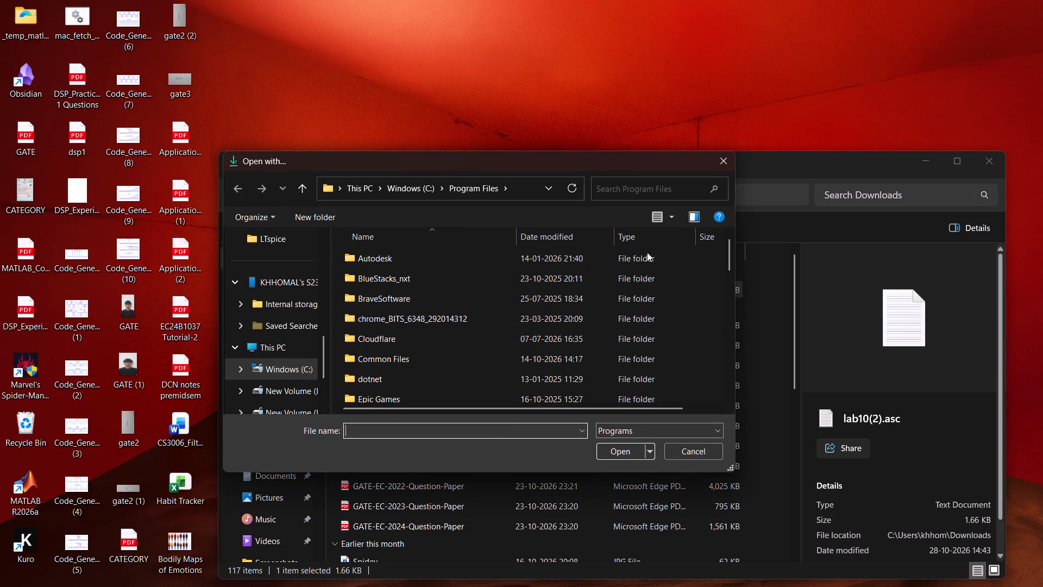
left_click(727, 160)
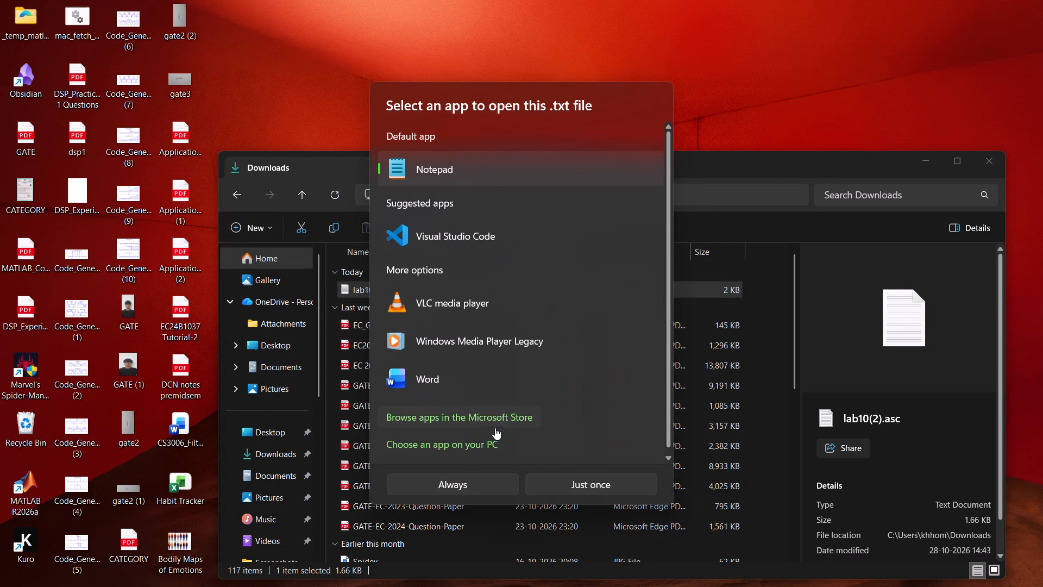
scroll(479, 421, "down", 1)
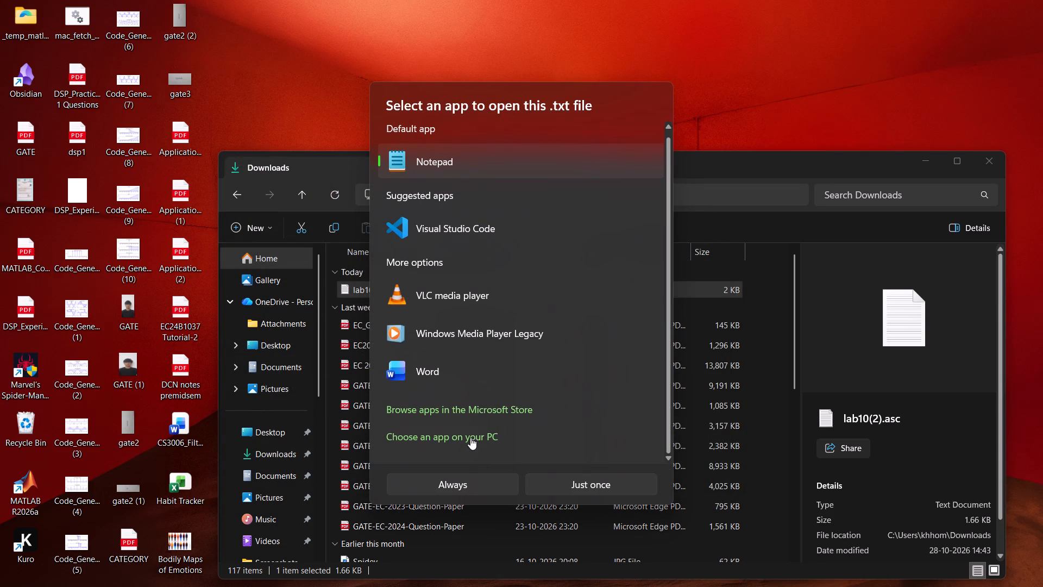
left_click(461, 444)
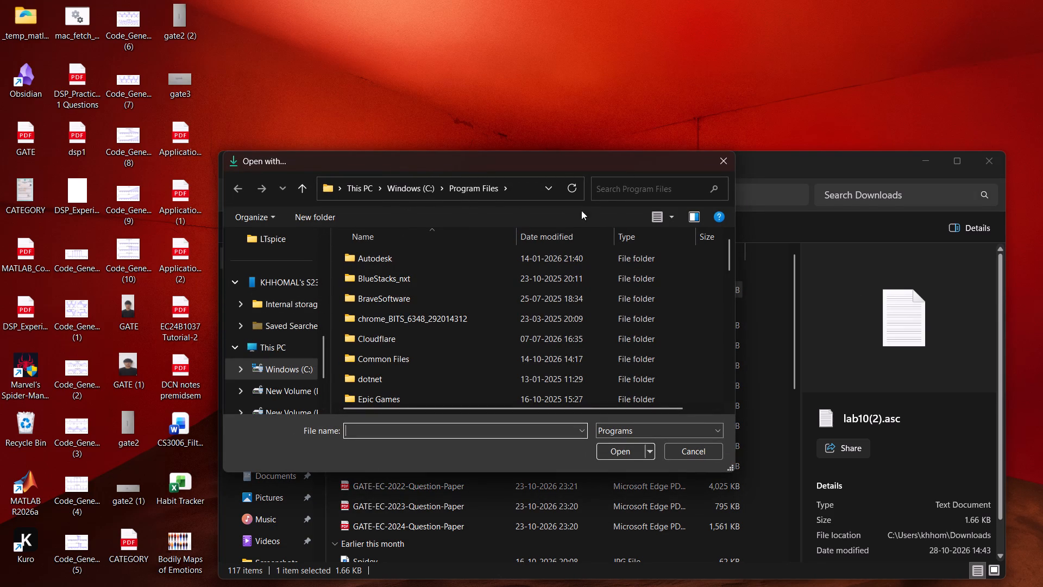
Search the Program Files folder for "lt".
left_click(615, 189)
type("lt")
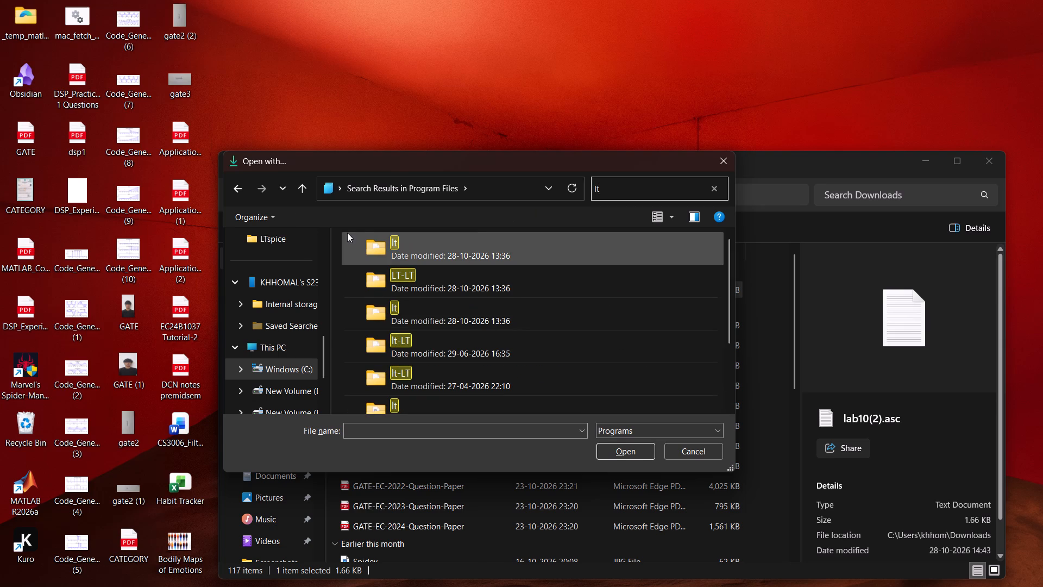
Check the LTspice folder on New Volume (E:) for a program to open the file with.
double_click(284, 241)
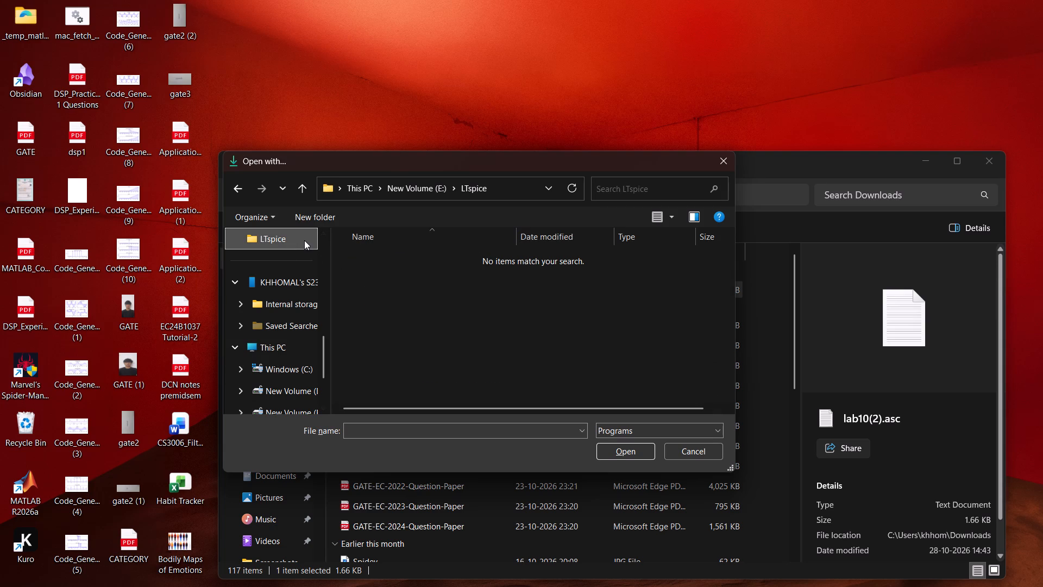
left_click(304, 240)
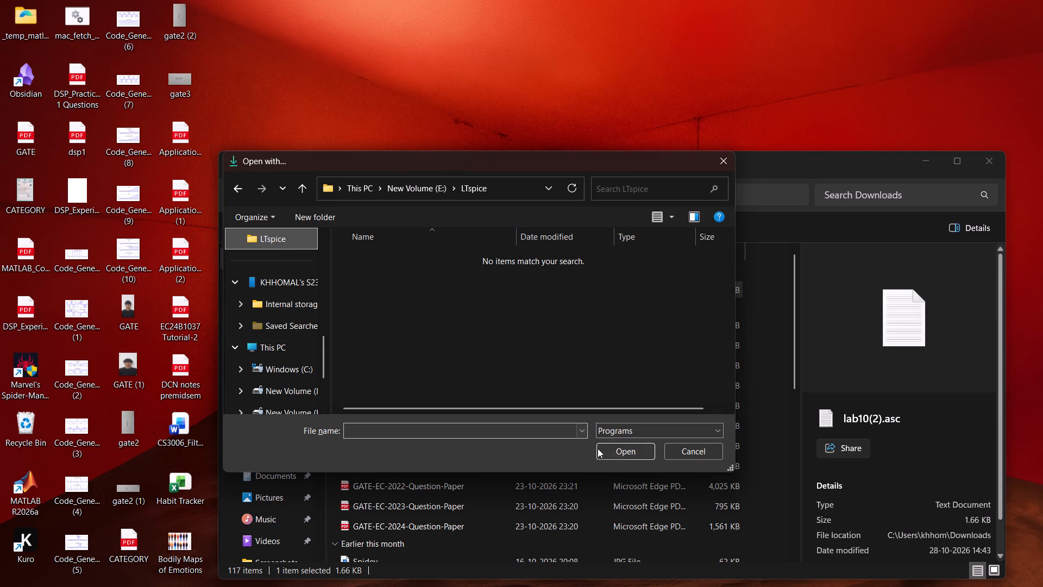
left_click(602, 448)
left_click(602, 448)
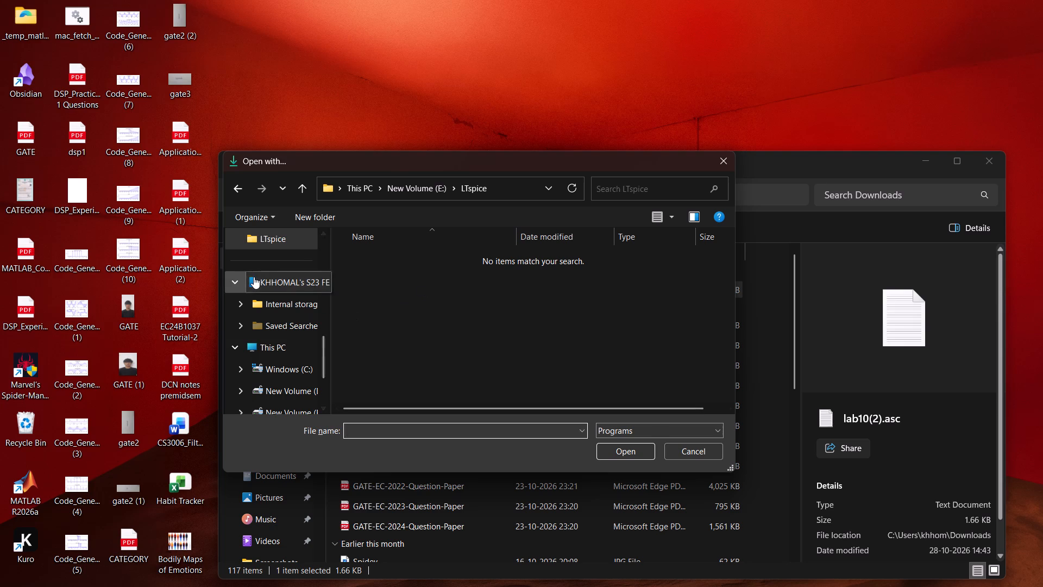
Look for the LTspice program in the Desktop, Downloads, Pictures and Documents folders, including the LTspice folder in Documents.
scroll(254, 277, "up", 1)
scroll(254, 272, "down", 1)
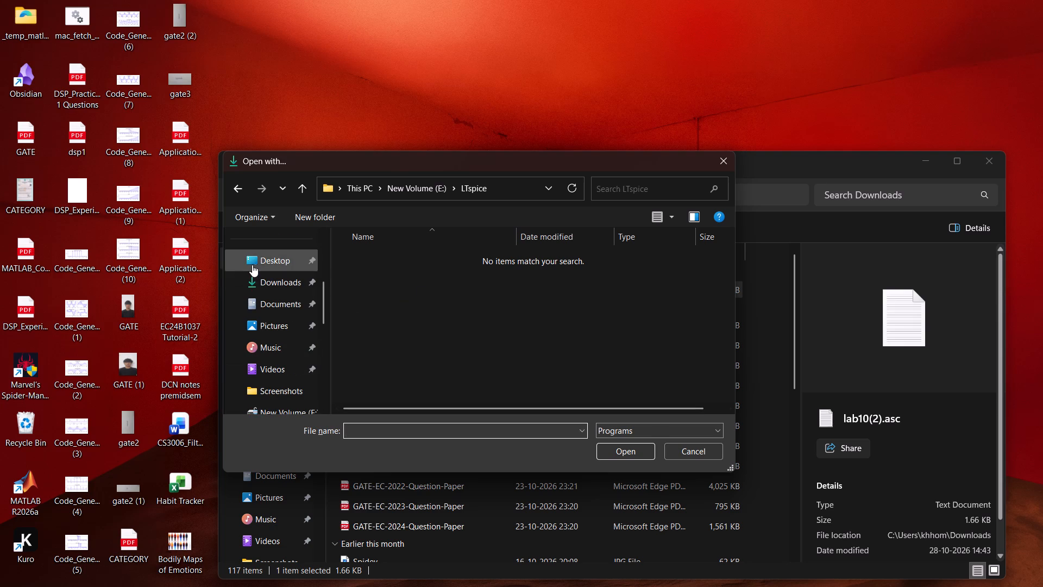
scroll(252, 265, "down", 2)
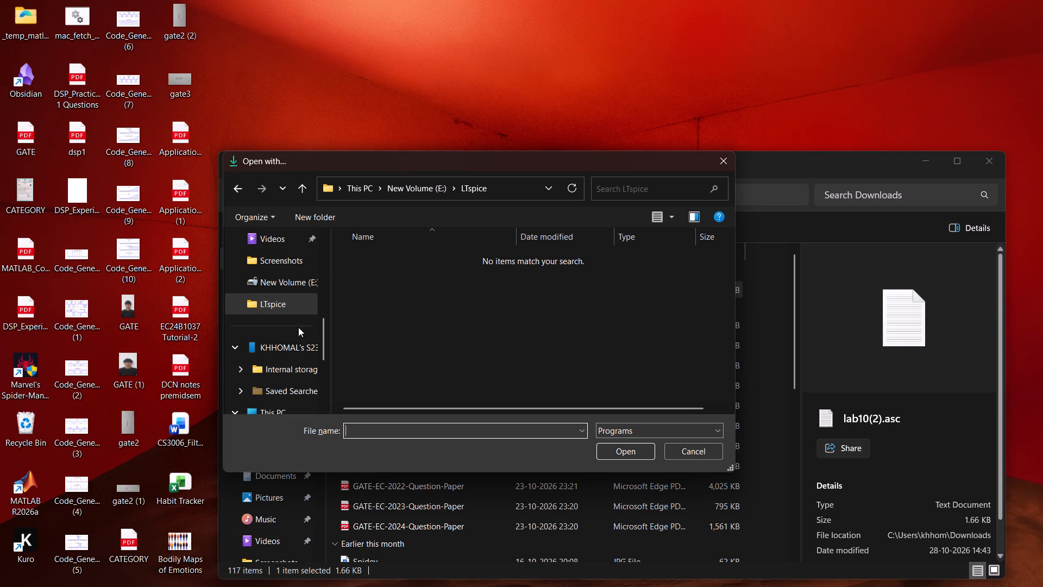
scroll(299, 346, "up", 1)
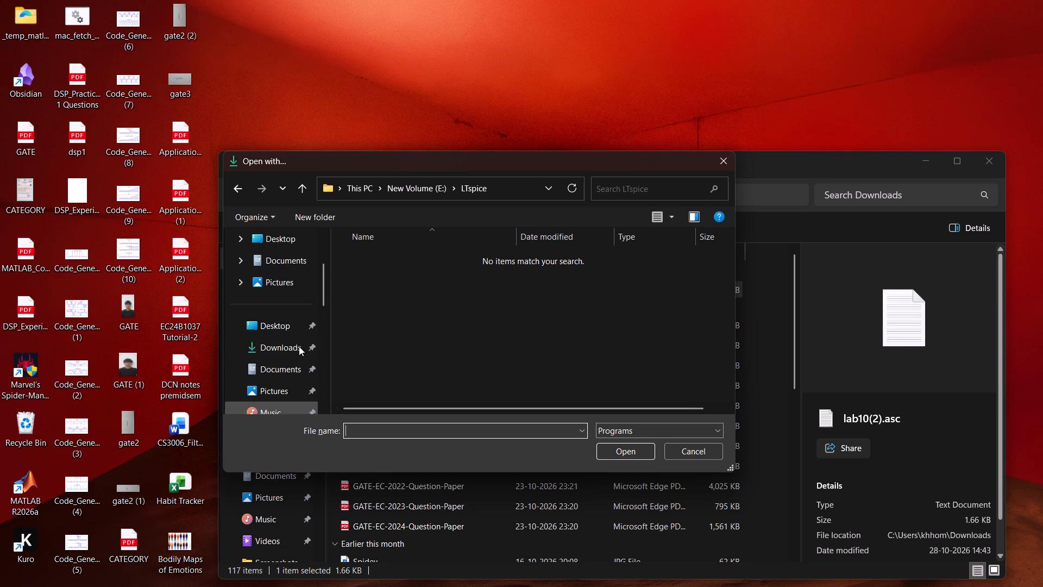
left_click(286, 321)
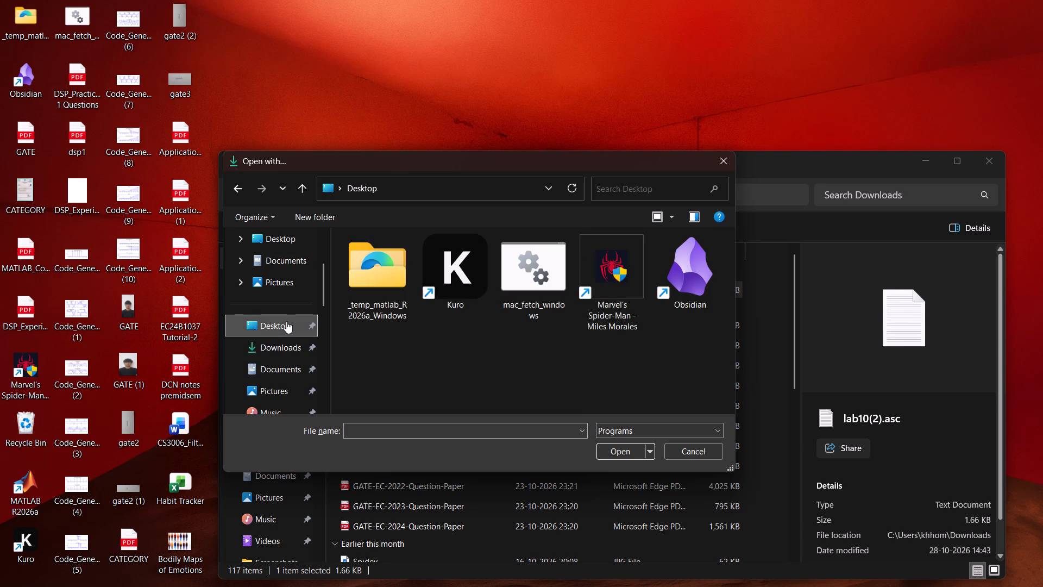
left_click(293, 342)
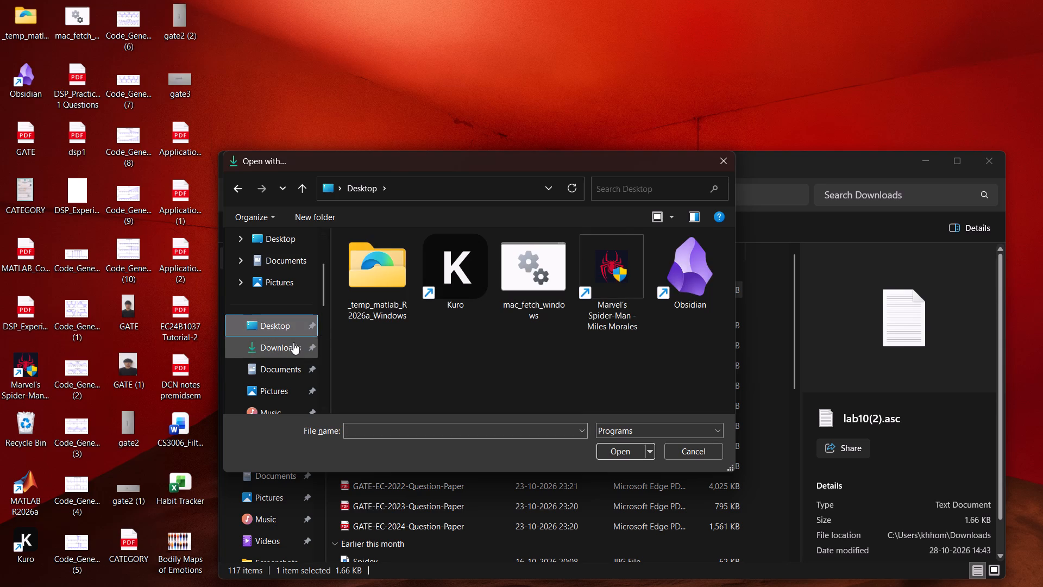
scroll(369, 320, "down", 1)
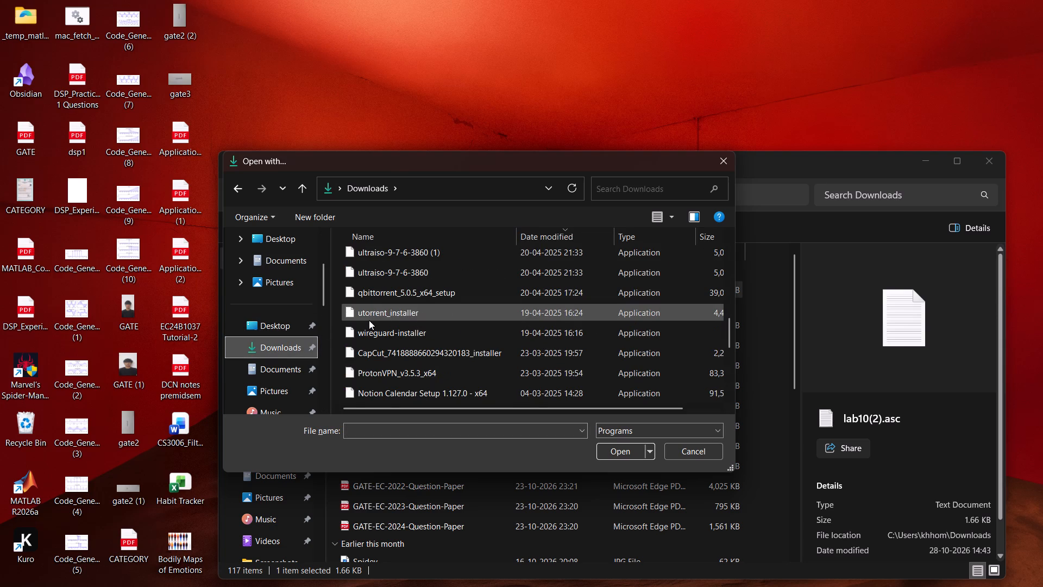
scroll(369, 320, "down", 1)
left_click(291, 278)
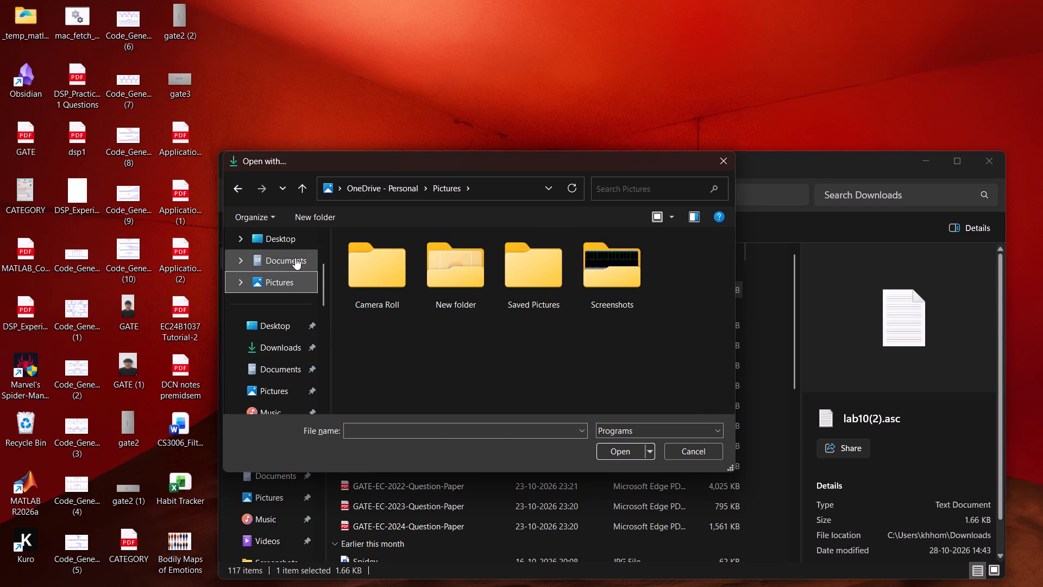
left_click(295, 258)
double_click(613, 280)
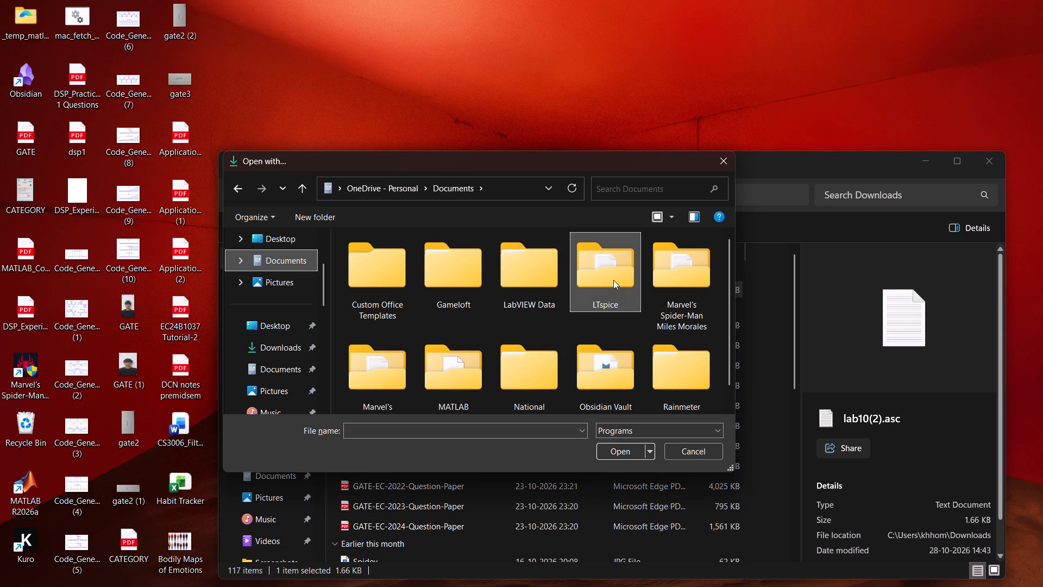
left_click(255, 239)
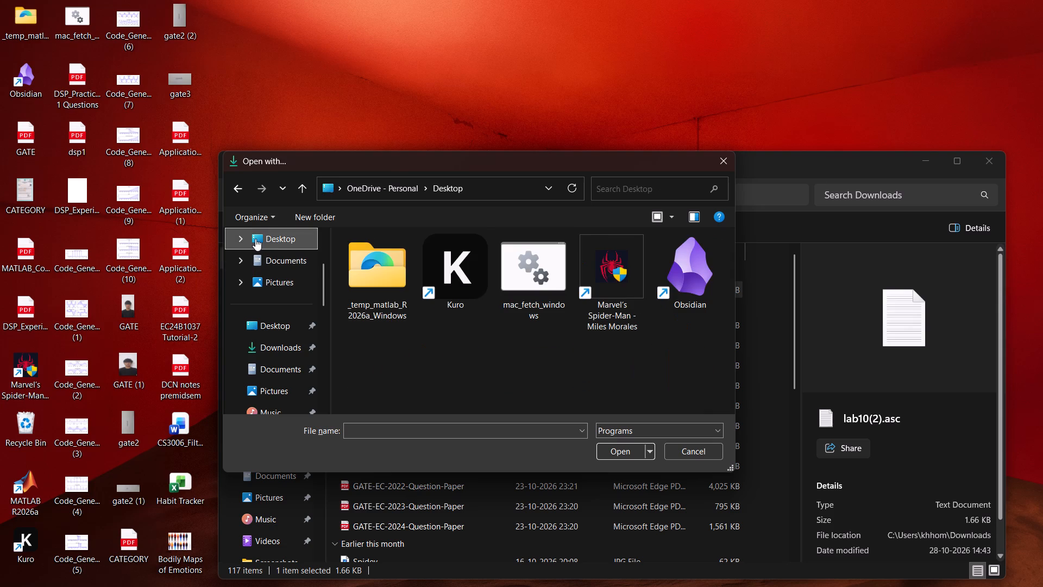
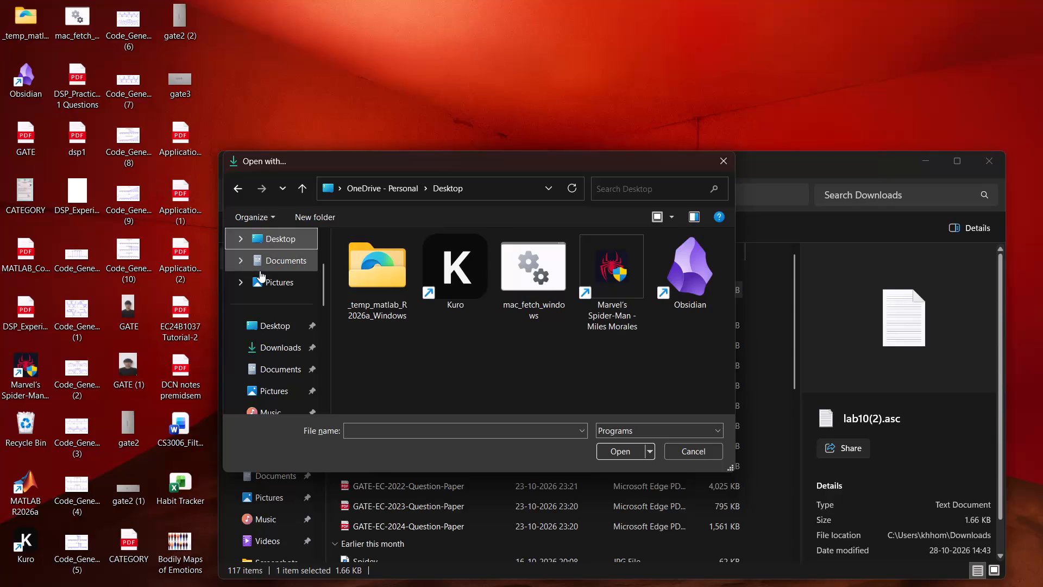
Check the LTspice folder in Documents for the LTspice program and close the program selection.
left_click(260, 271)
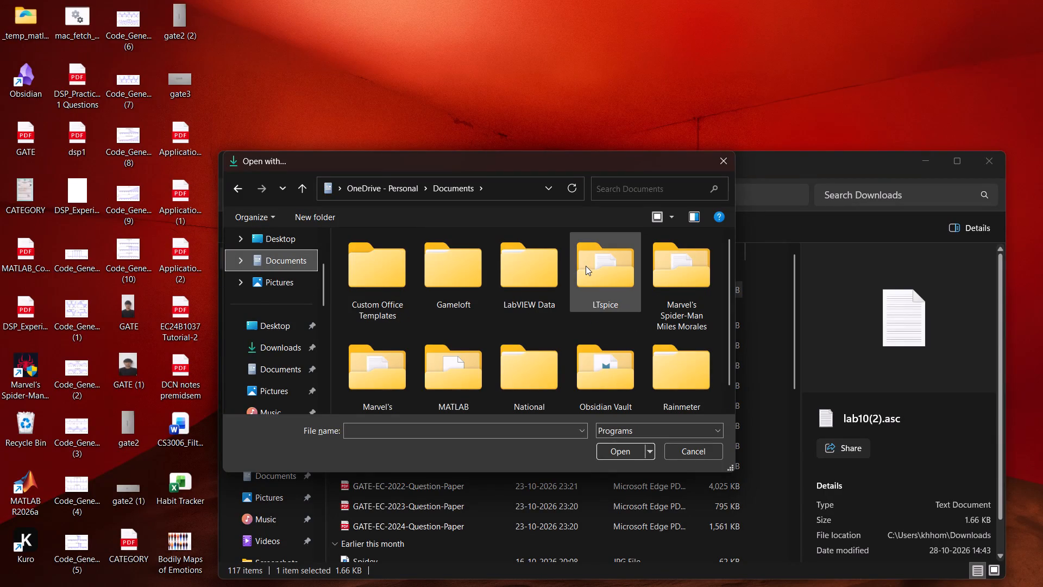
left_click(586, 266)
left_click(621, 443)
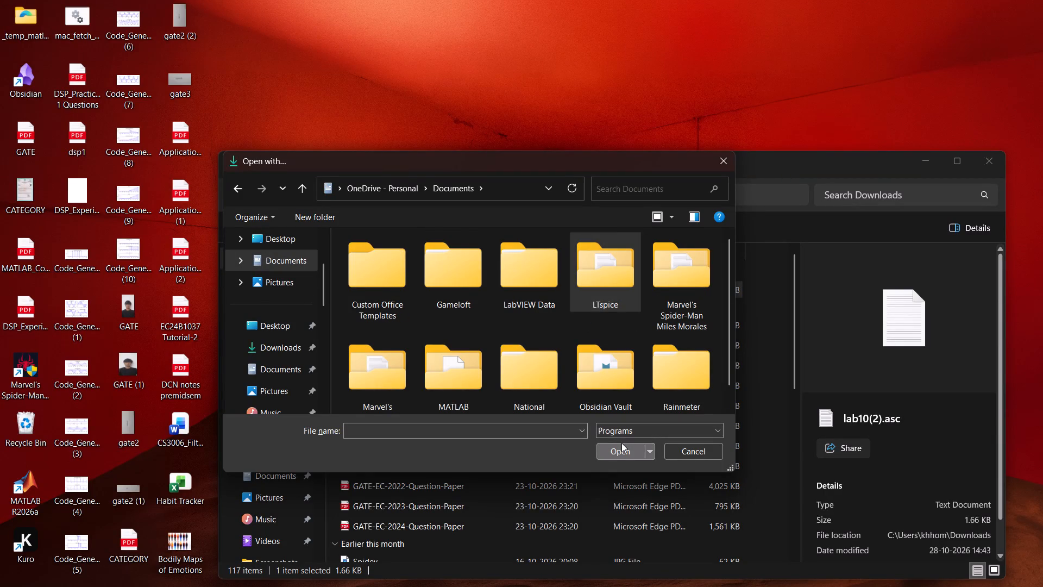
left_click(625, 452)
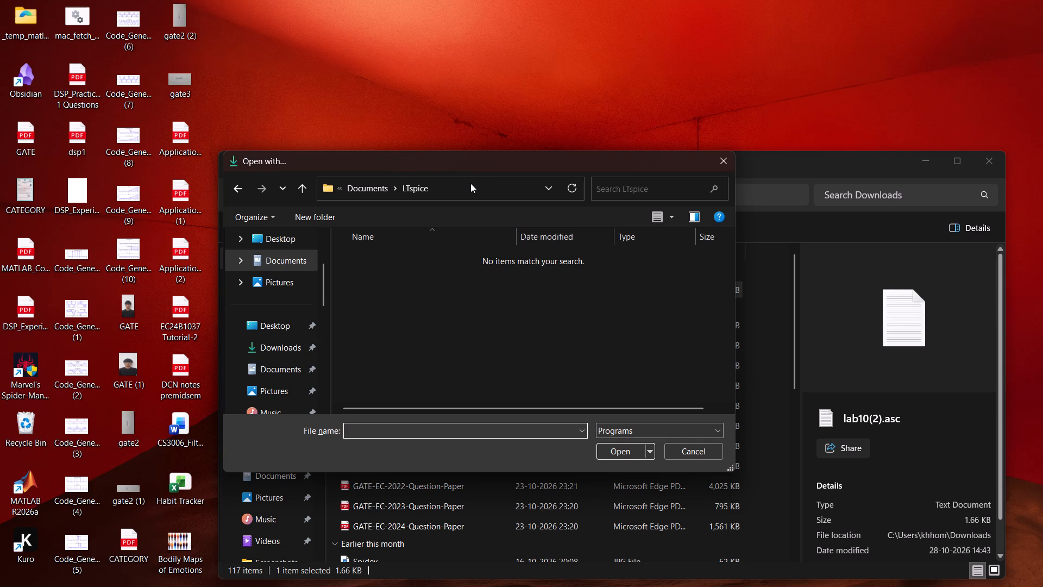
left_click(734, 160)
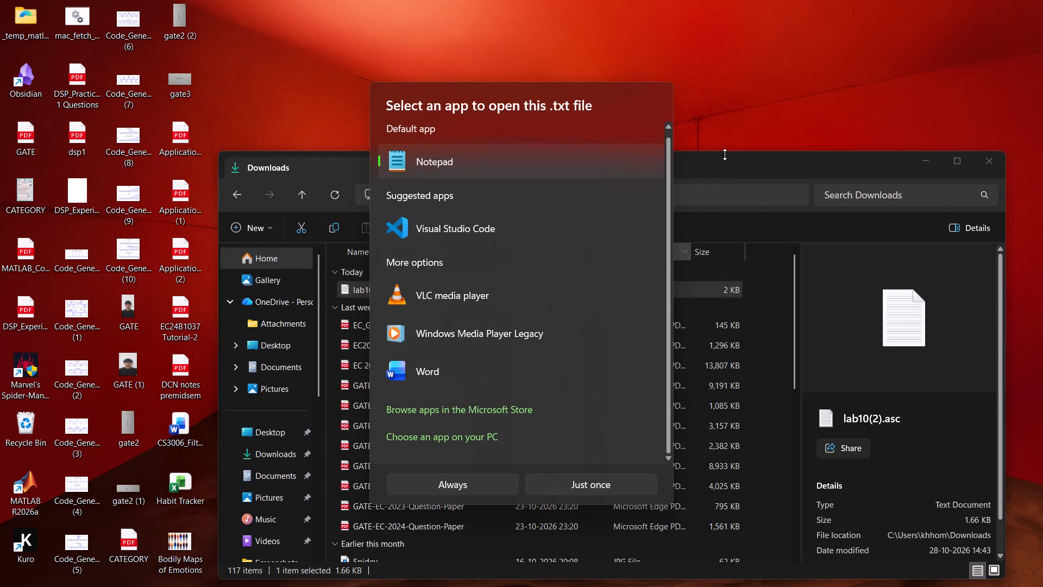
left_click(725, 154)
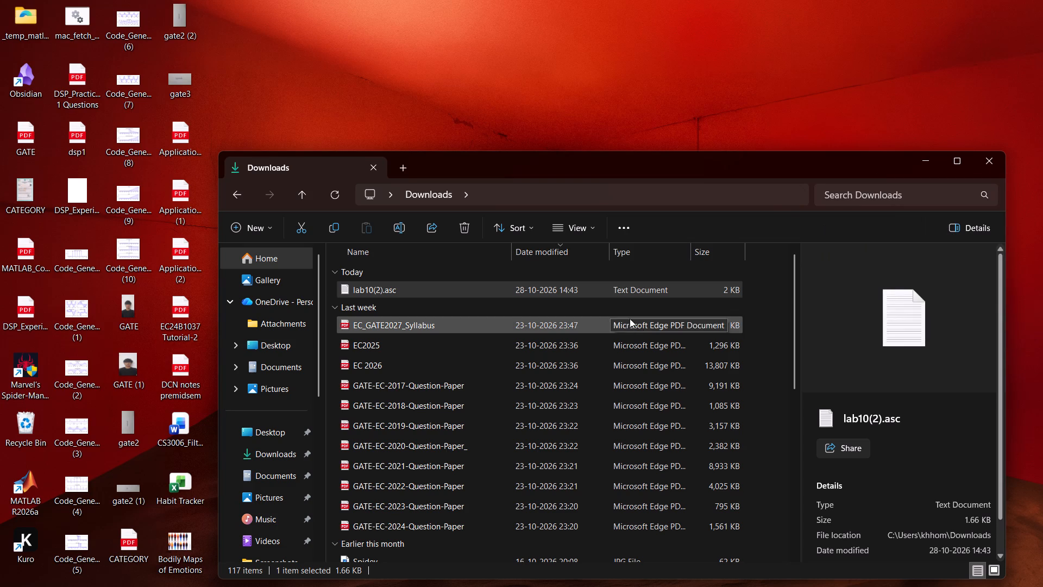
Reopen the Open with app selection for lab10(2).asc and browse the PC for another program.
right_click(588, 285)
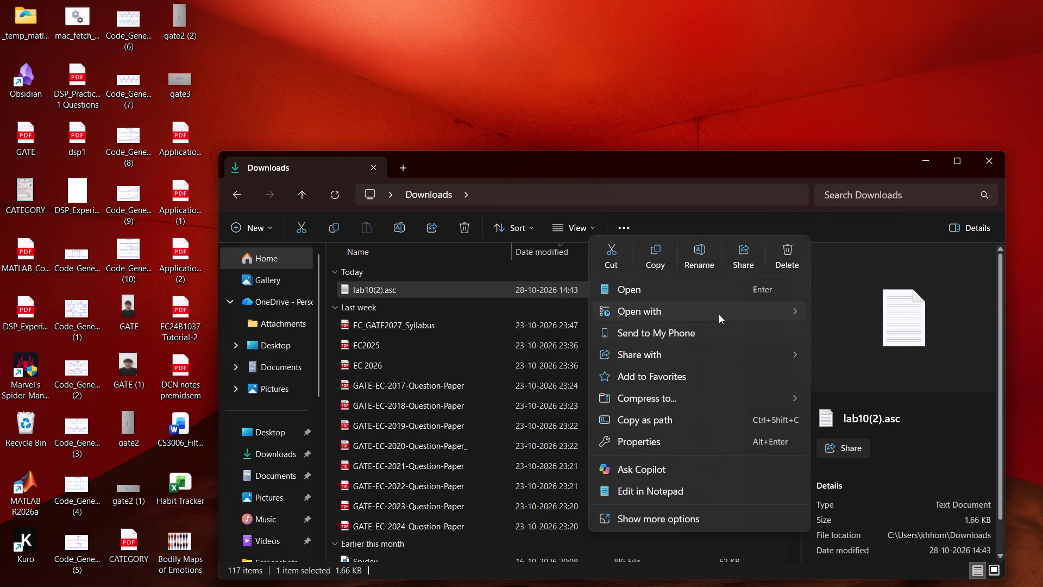
left_click(695, 311)
left_click(836, 374)
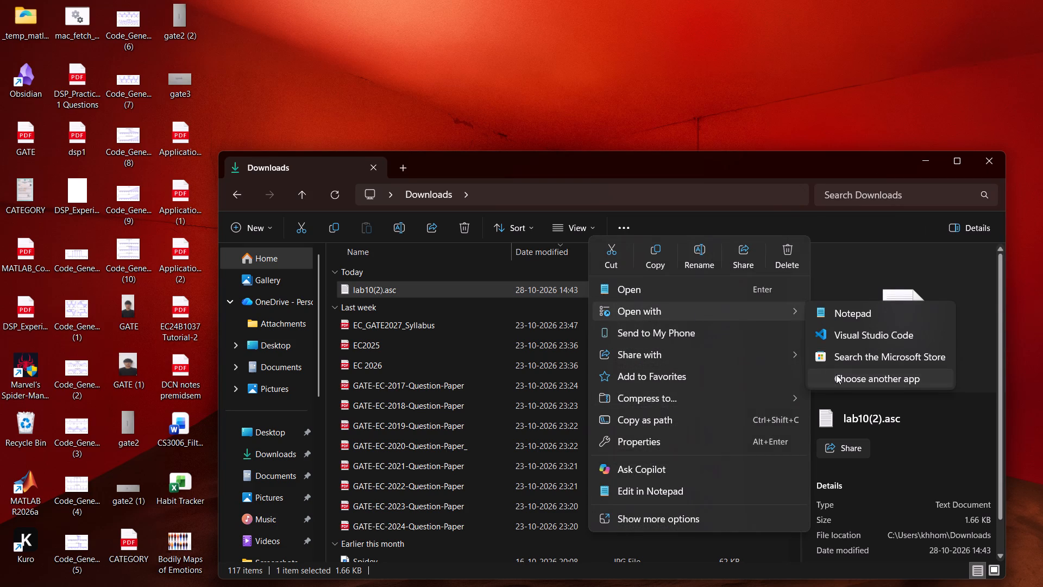
scroll(385, 326, "down", 2)
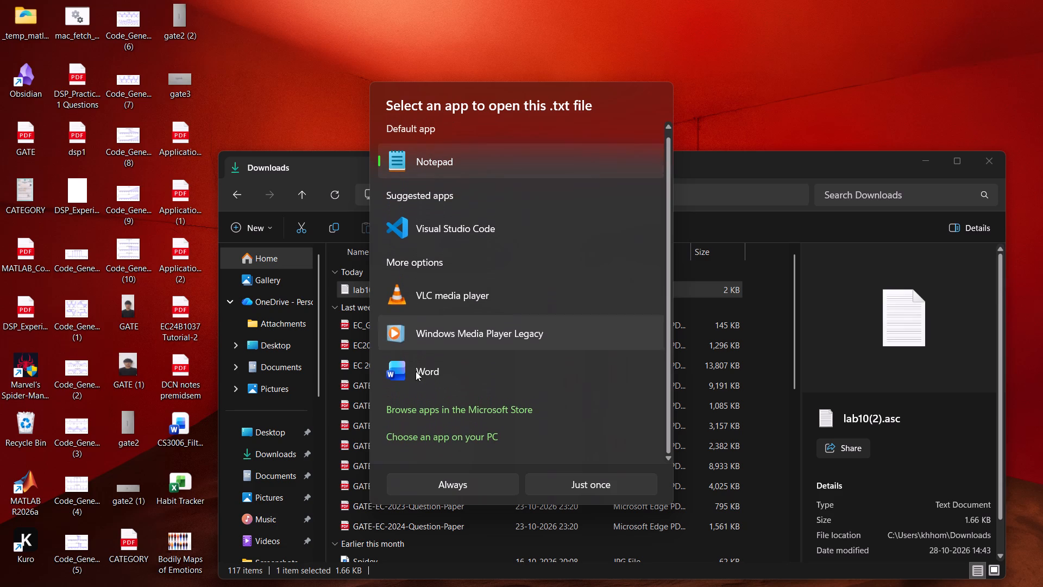
left_click(418, 438)
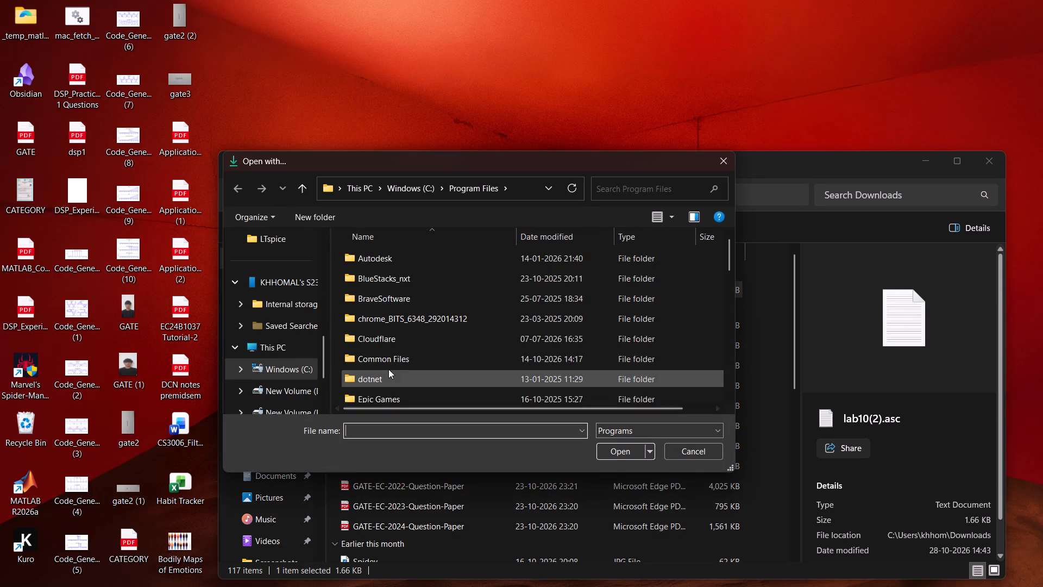
Look for the LTspice program in Program Files, Windows (C:) and New Volume (D:).
scroll(409, 358, "down", 3)
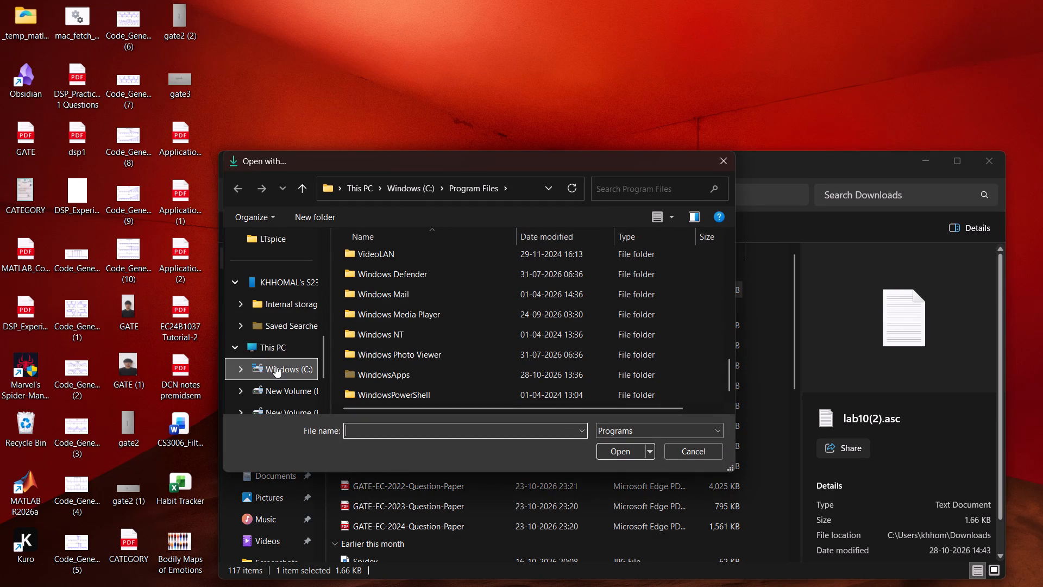
scroll(275, 366, "down", 2)
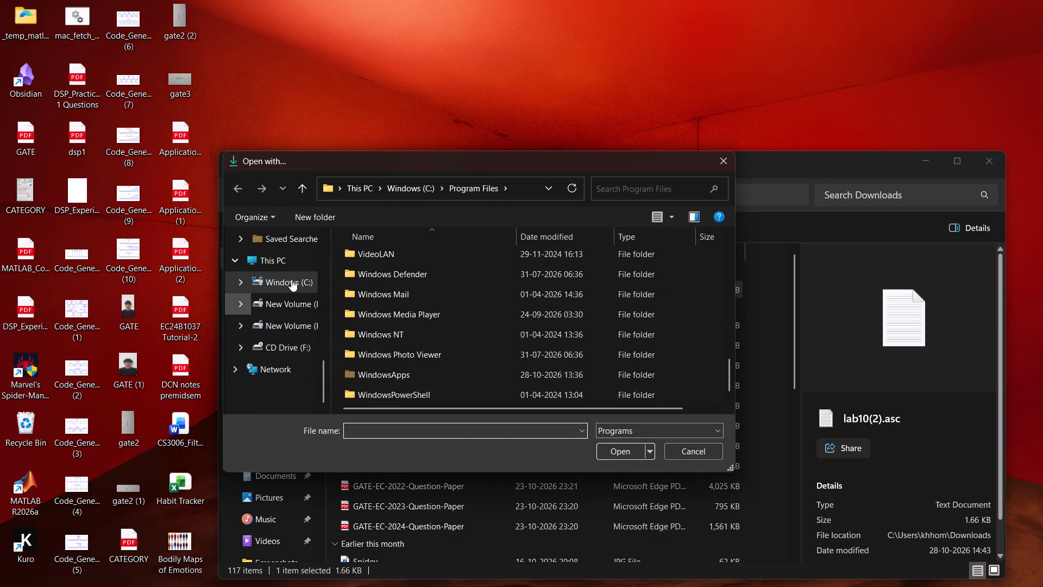
left_click(291, 279)
scroll(419, 296, "down", 2)
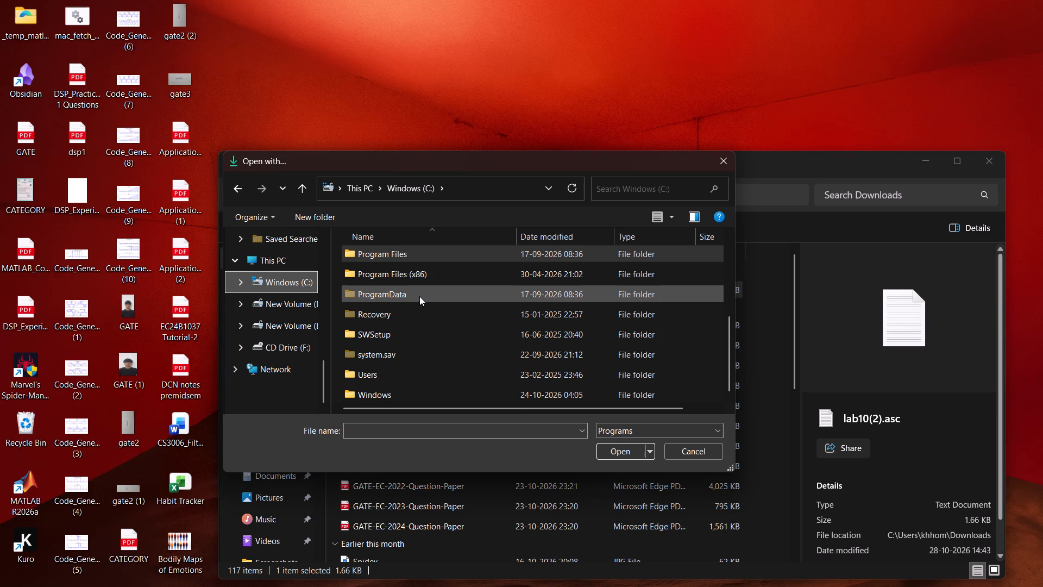
scroll(419, 296, "down", 1)
scroll(419, 296, "up", 8)
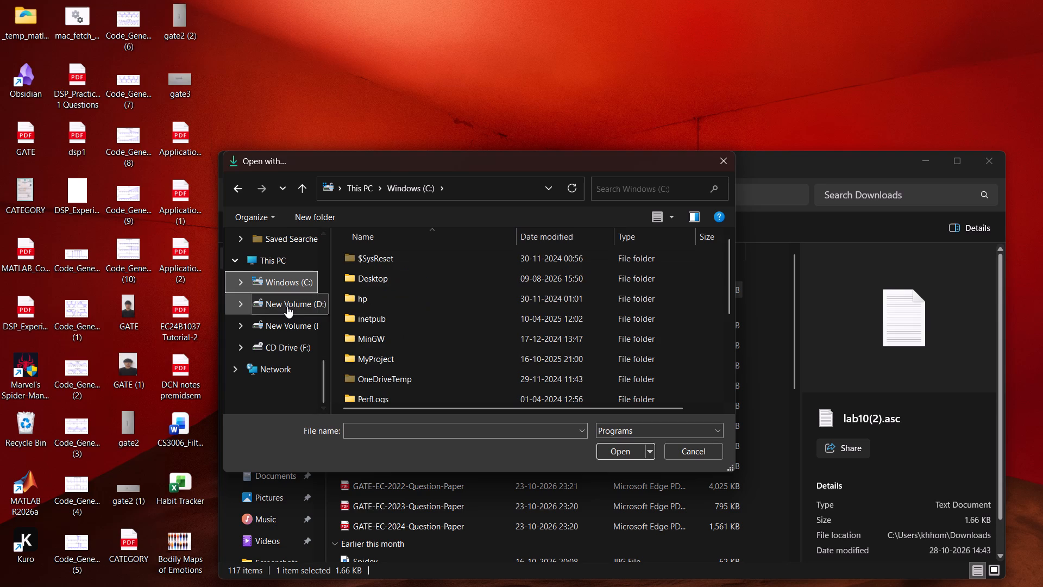
left_click(287, 306)
scroll(282, 255, "up", 3)
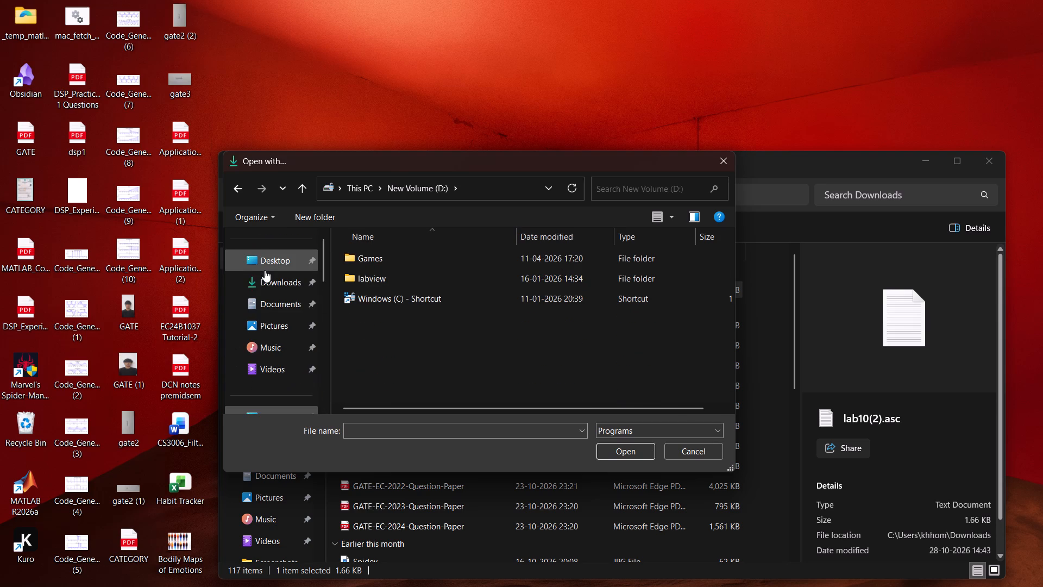
scroll(265, 270, "down", 2)
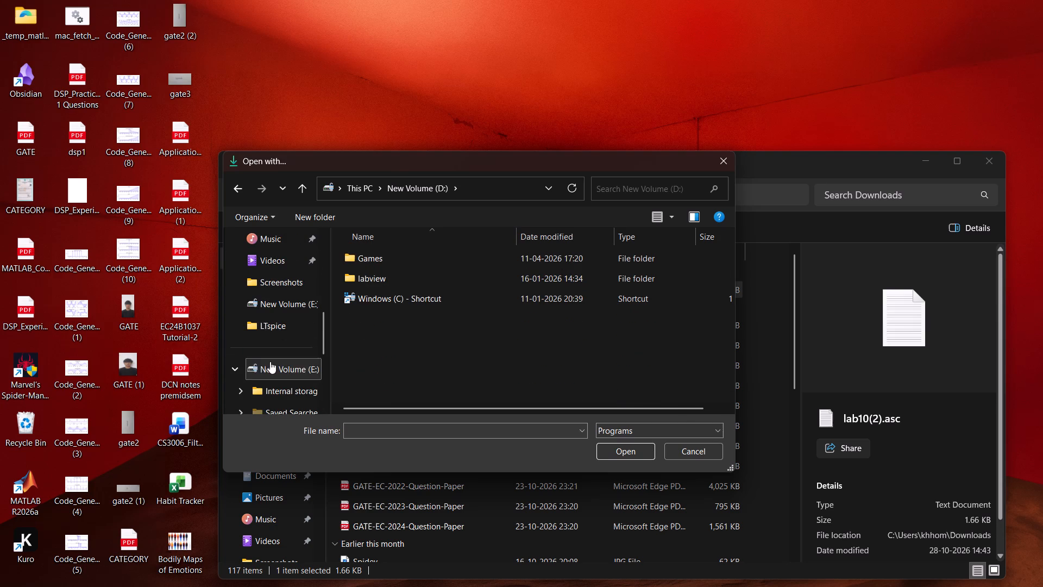
scroll(270, 361, "down", 1)
Search This PC for "lt" and choose the LTspice program on drive E: as the app for the file.
left_click(288, 263)
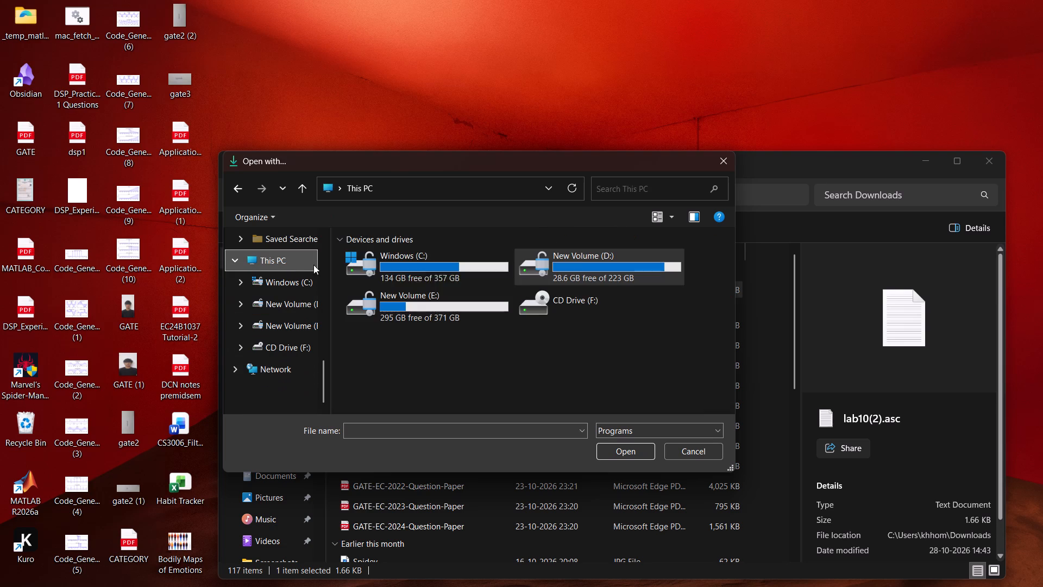
left_click(646, 196)
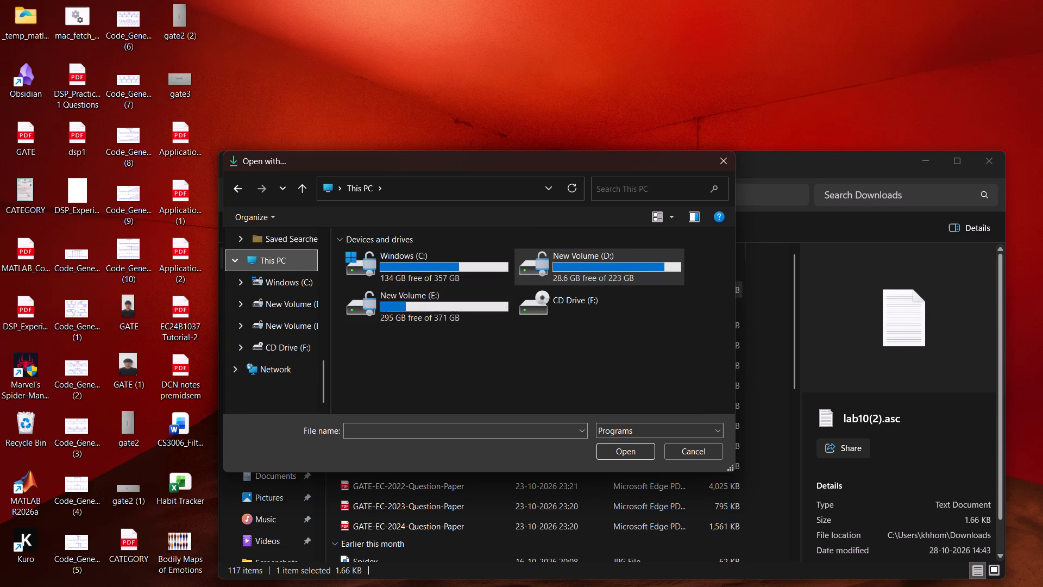
left_click(645, 189)
type("lt")
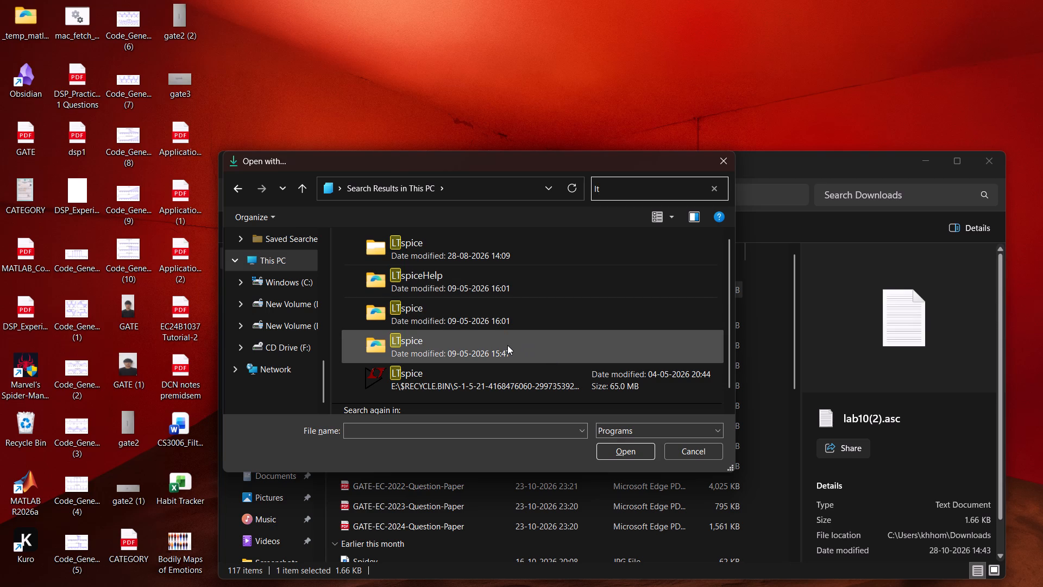
scroll(507, 345, "down", 2)
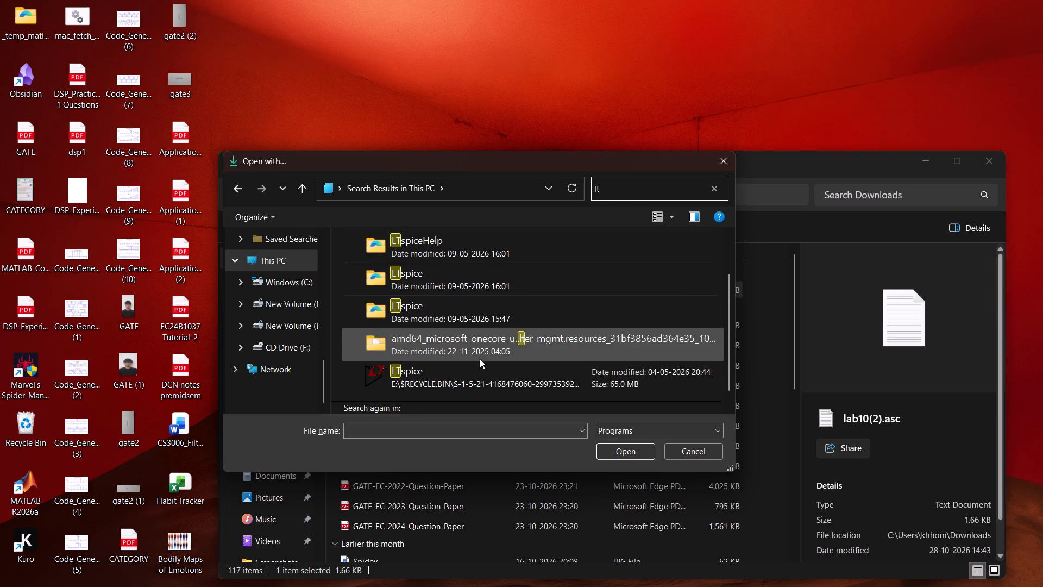
scroll(475, 360, "down", 1)
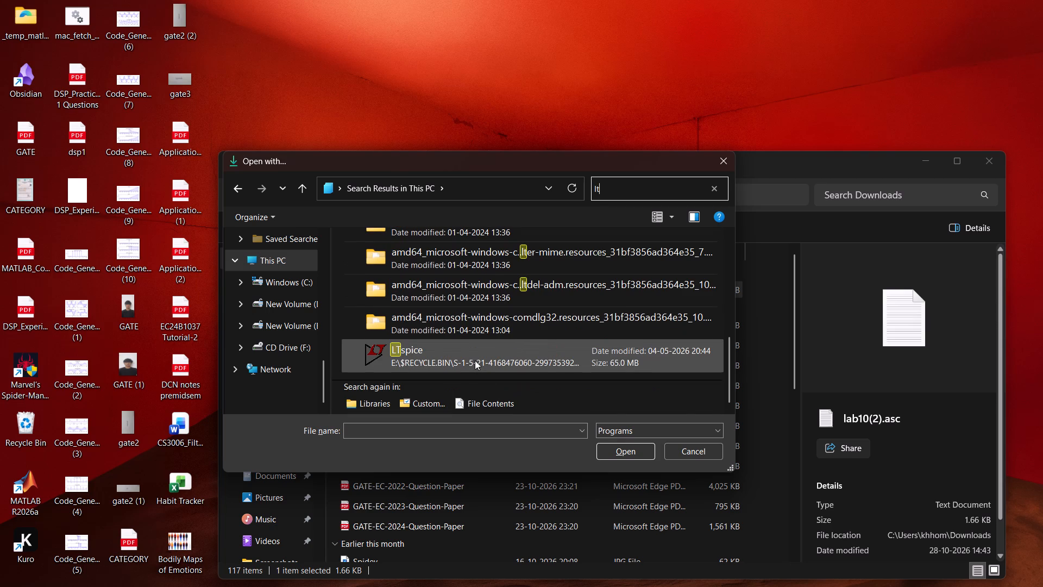
left_click(477, 347)
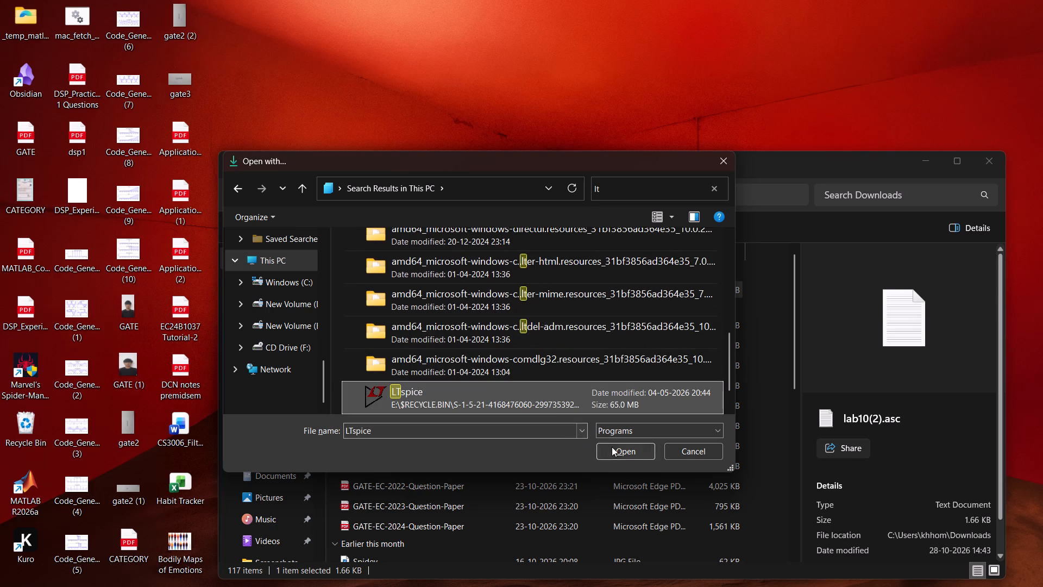
left_click(614, 449)
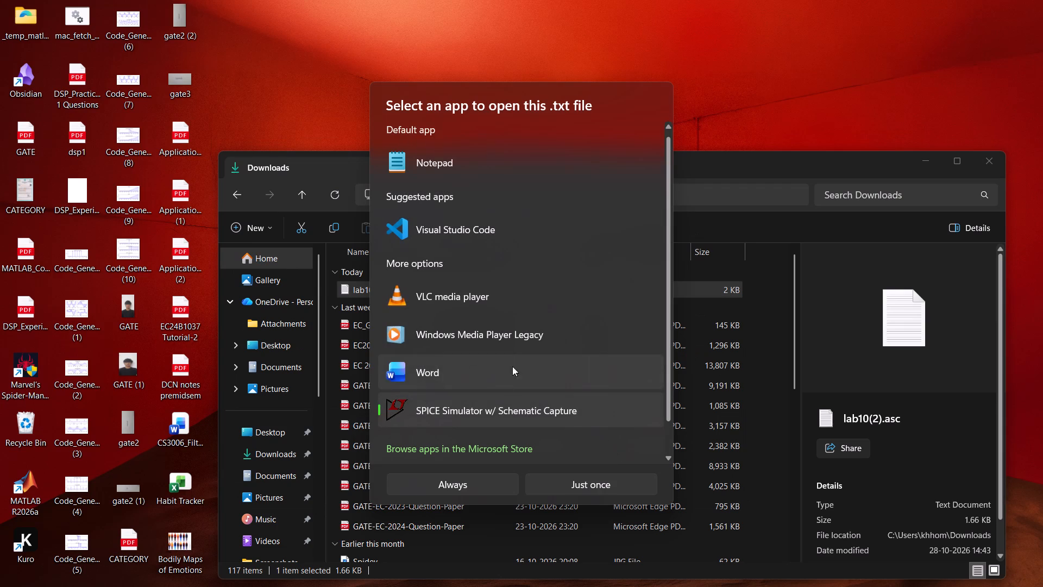
Open lab10(2).asc with SPICE Simulator w/ Schematic Capture and maximize its window.
left_click(470, 416)
double_click(485, 408)
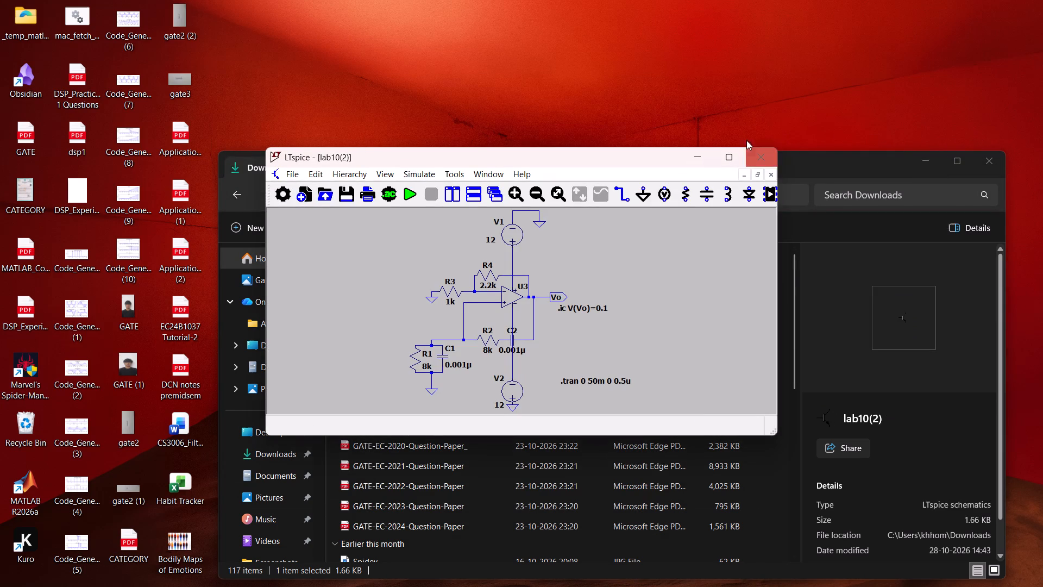
left_click(737, 150)
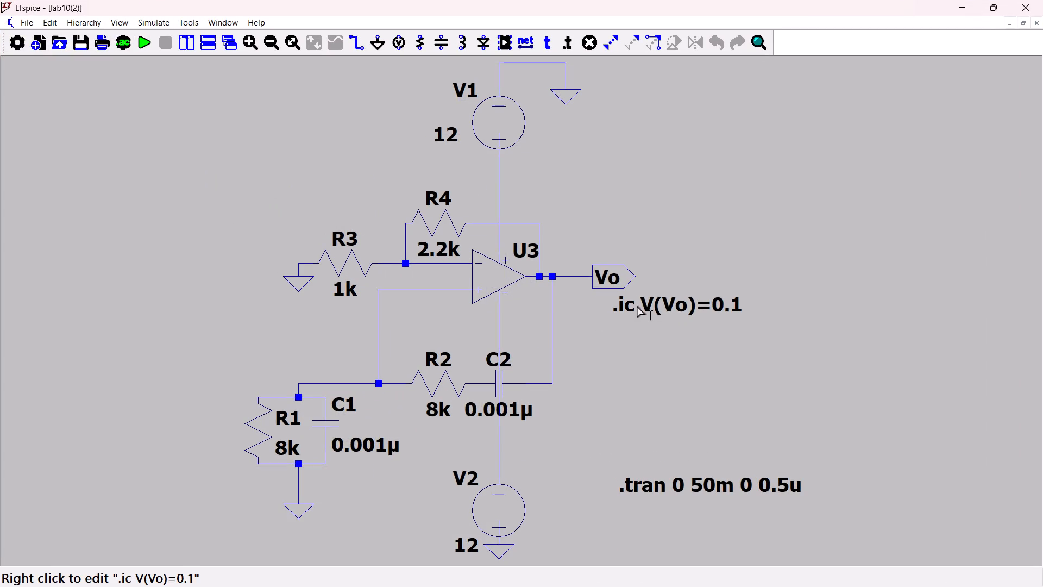
Run the lab10(2) transient simulation and plot the voltage at the Vo node.
left_click(142, 45)
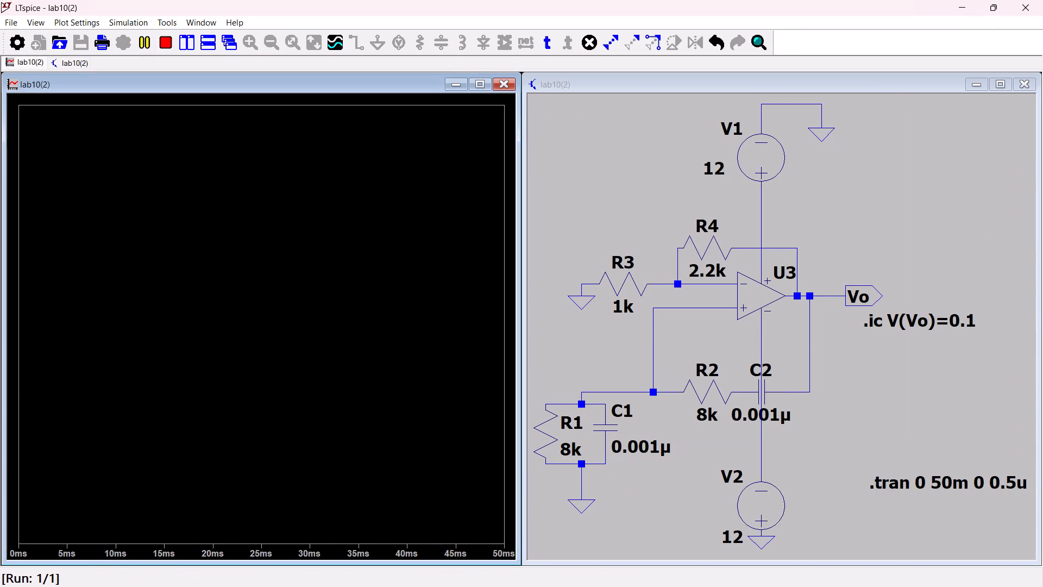
left_click(866, 296)
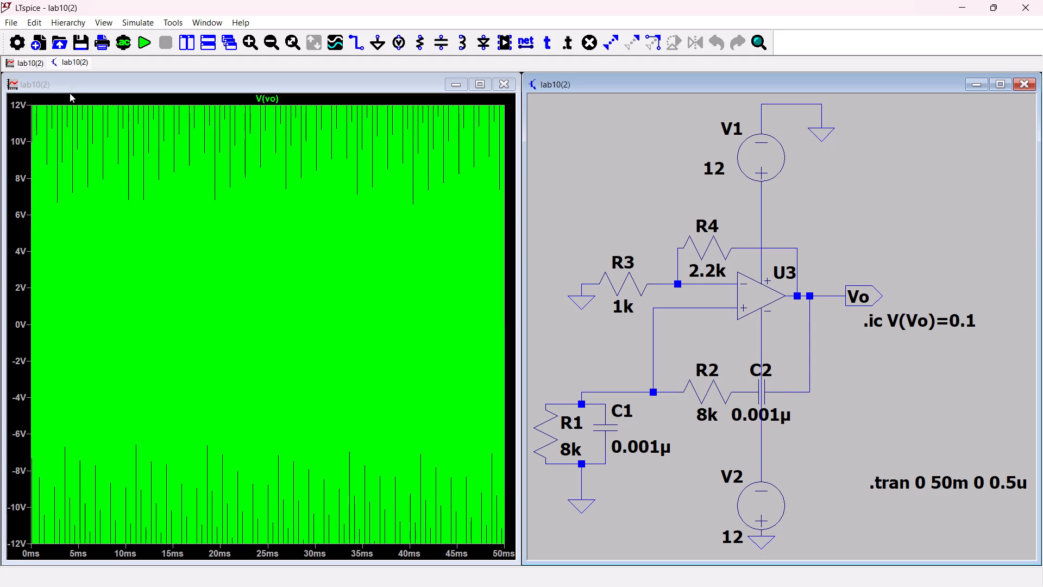
Place a first measurement cursor on the V(vo) trace of the lab10(2) waveform.
left_click(68, 82)
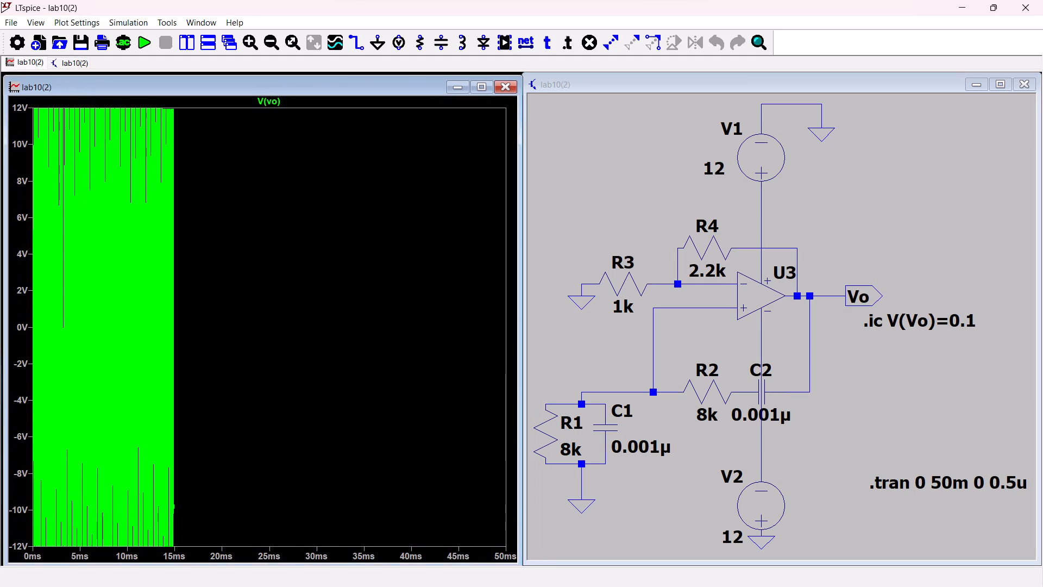
left_click_drag(84, 95, 85, 96)
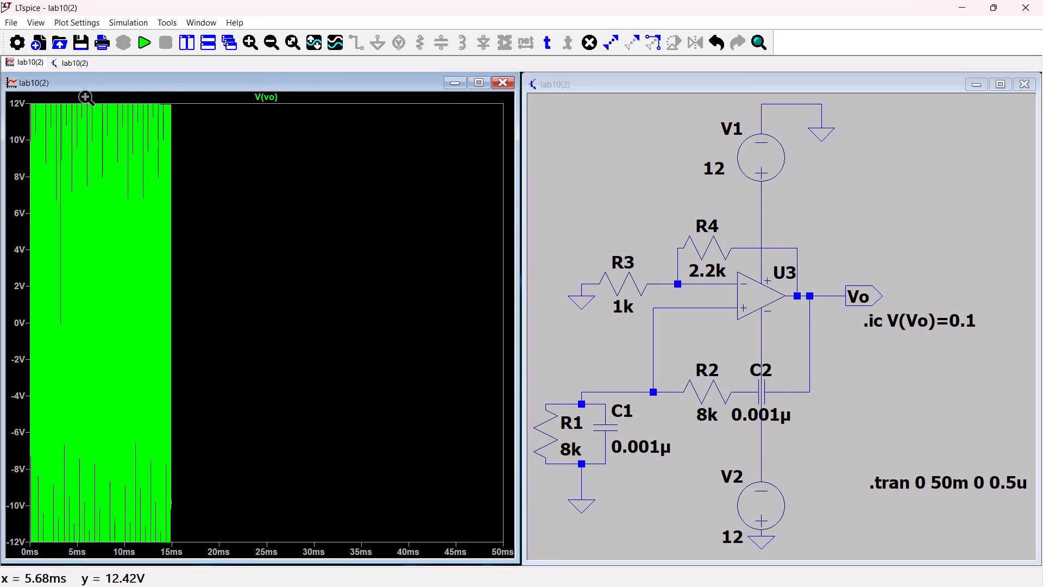
left_click_drag(85, 96, 142, 472)
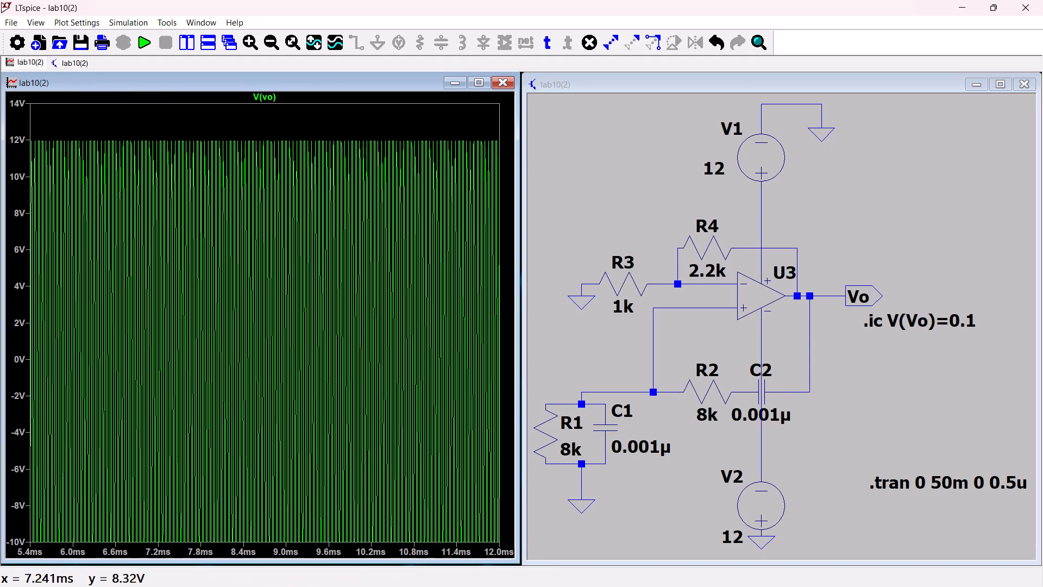
left_click_drag(108, 97, 192, 313)
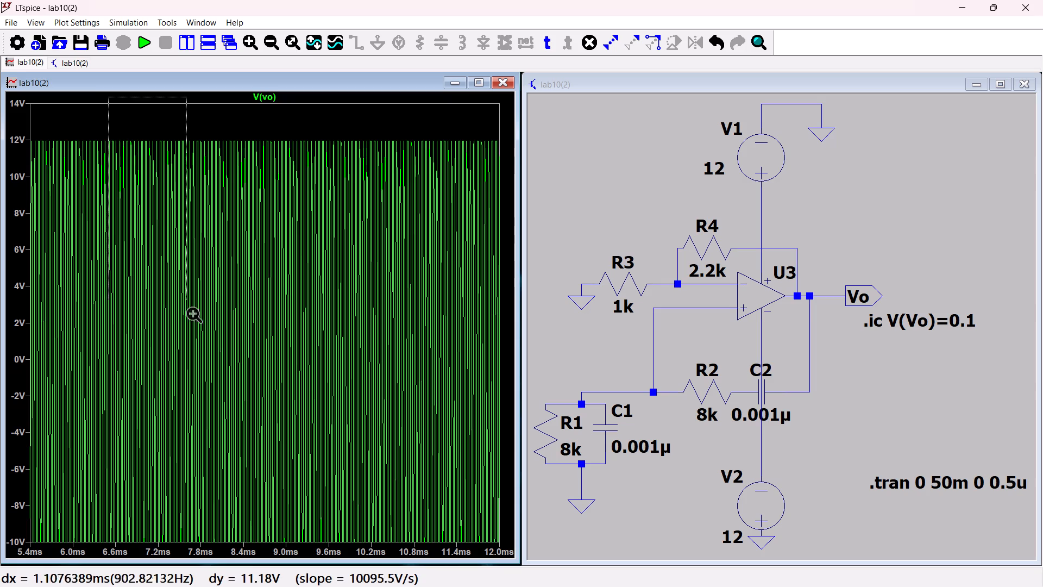
left_click_drag(192, 313, 229, 483)
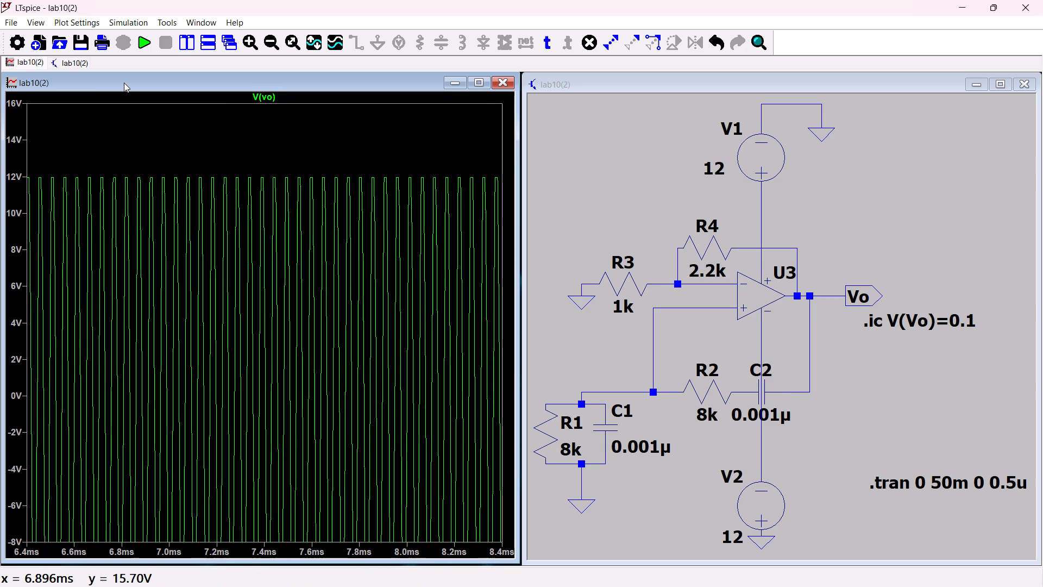
left_click_drag(110, 98, 201, 476)
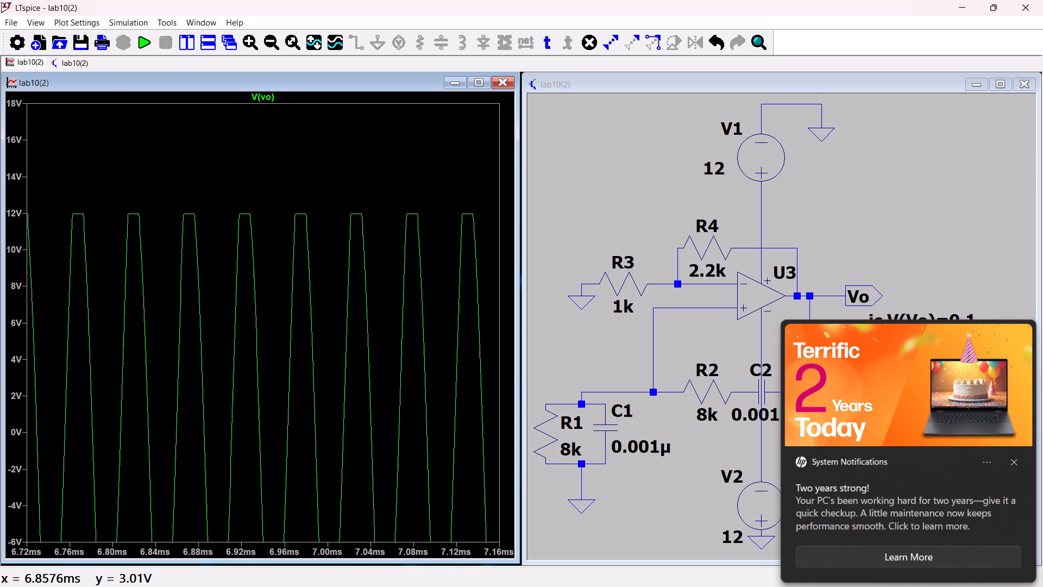
right_click(190, 170)
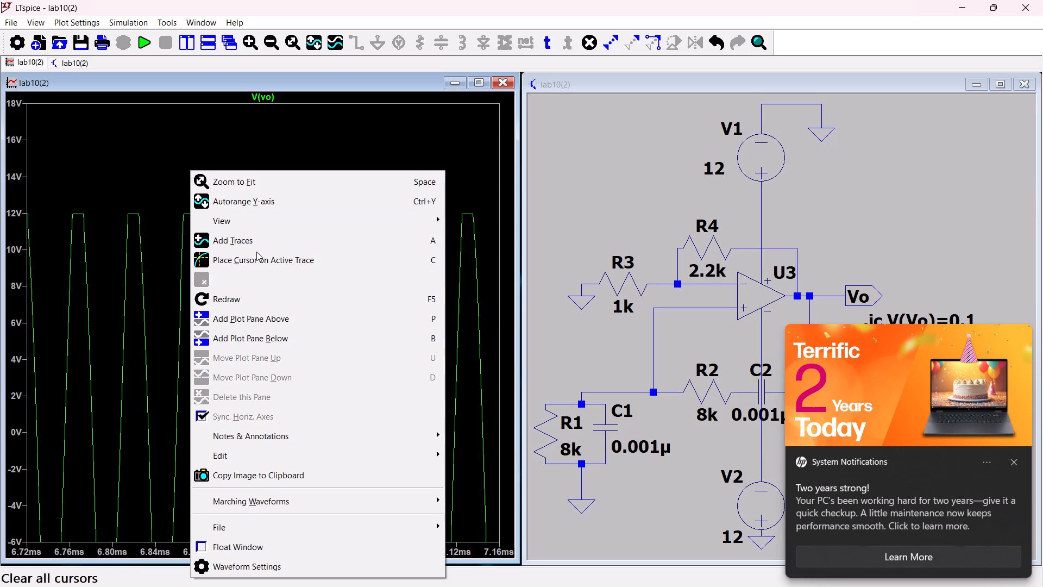
left_click(256, 252)
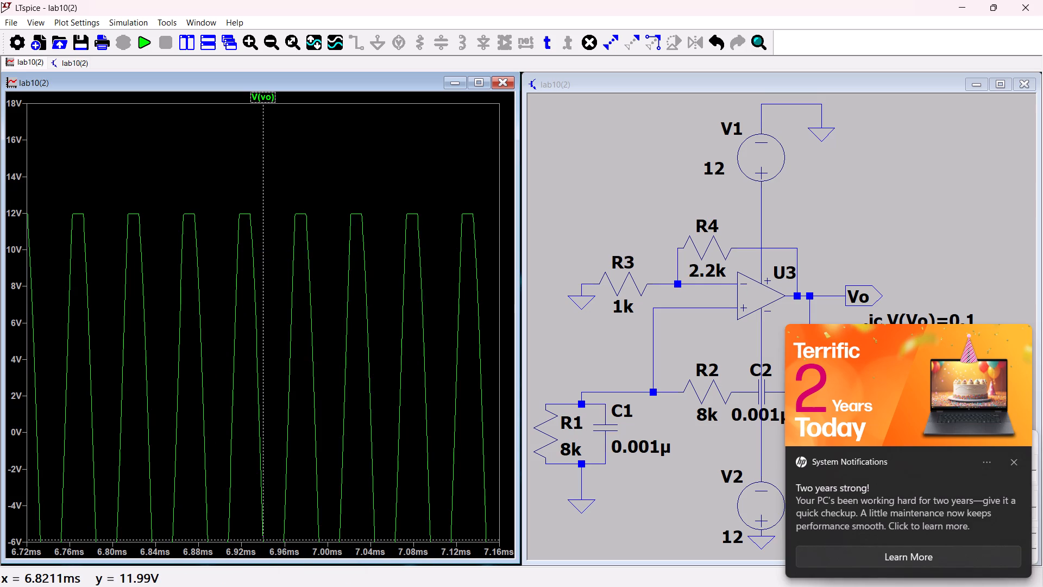
right_click(234, 179)
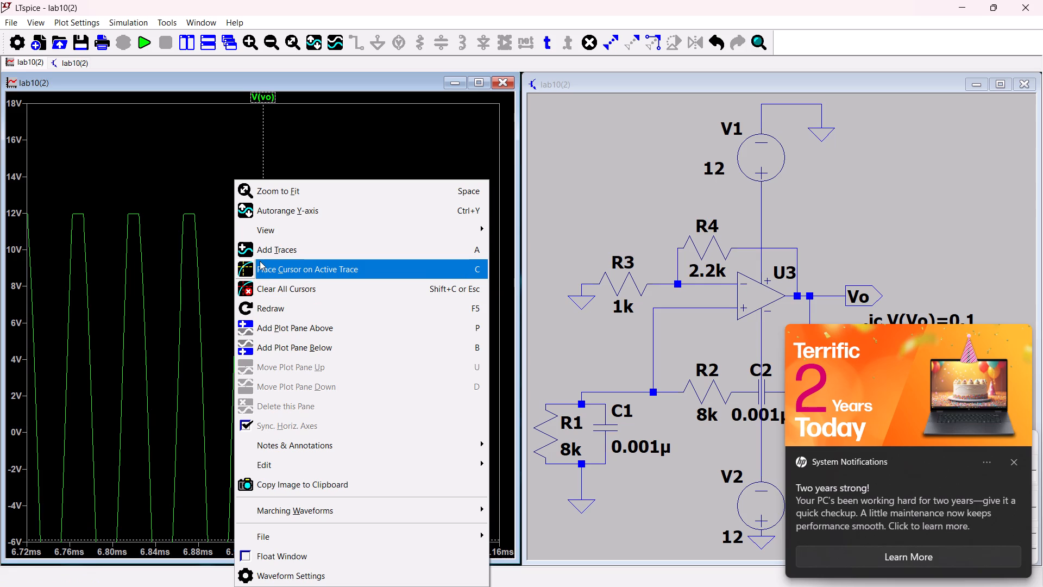
left_click(147, 156)
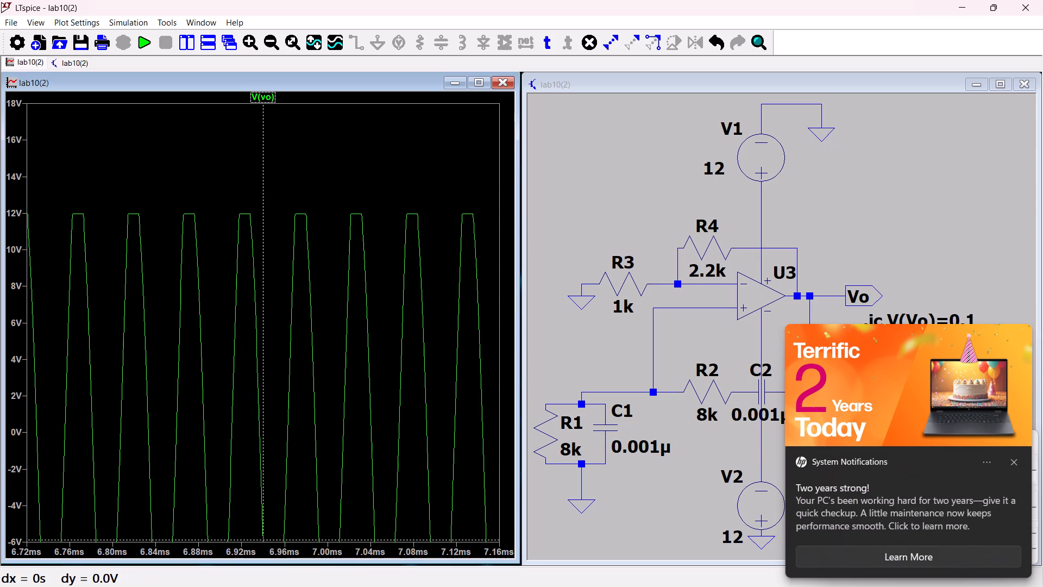
Add a second measurement cursor to the V(vo) trace within the 8.42 to 8.58 ms interval.
key("space")
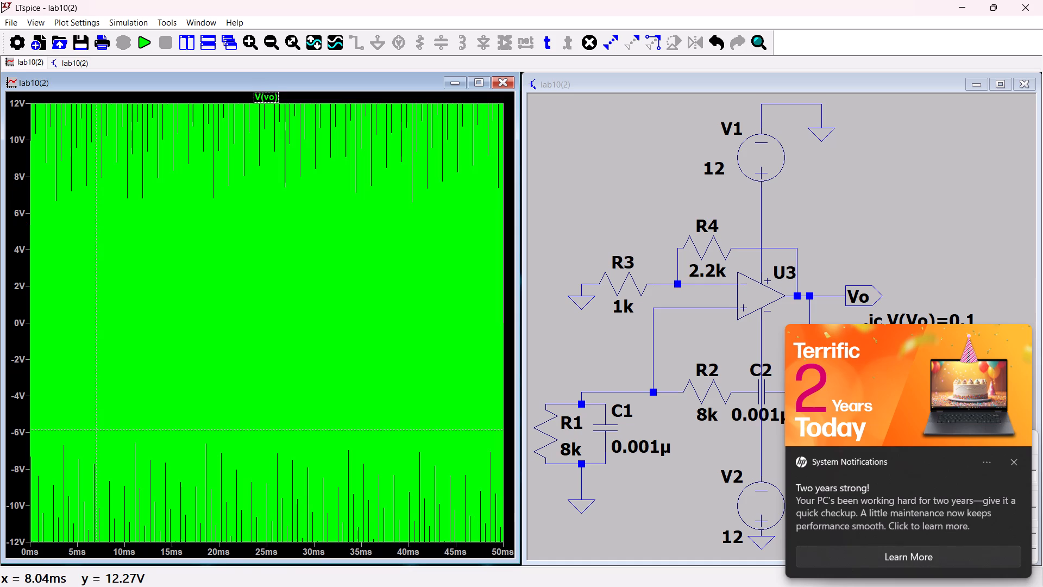
left_click_drag(106, 98, 234, 451)
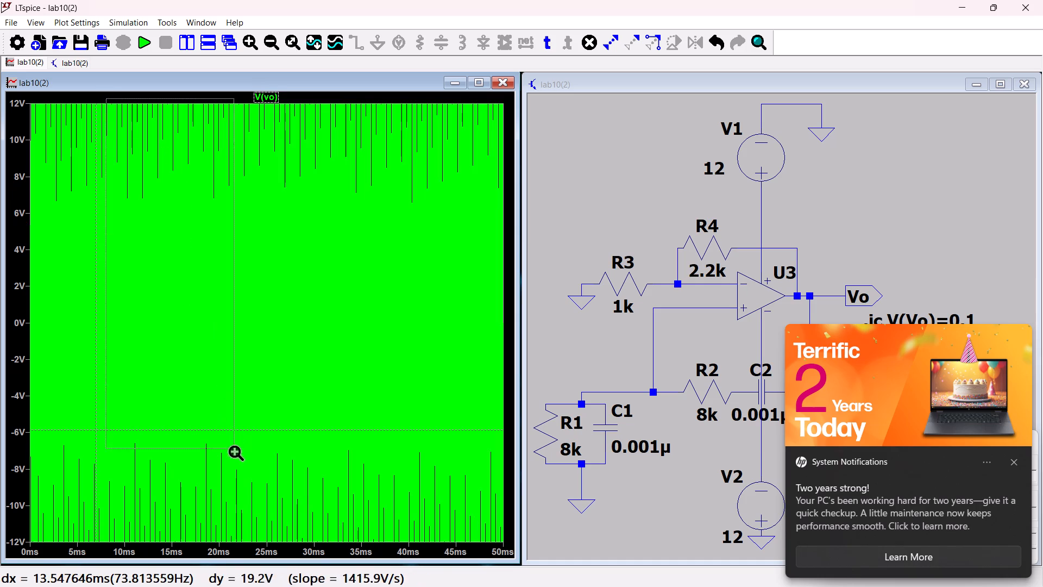
left_click_drag(234, 451, 253, 579)
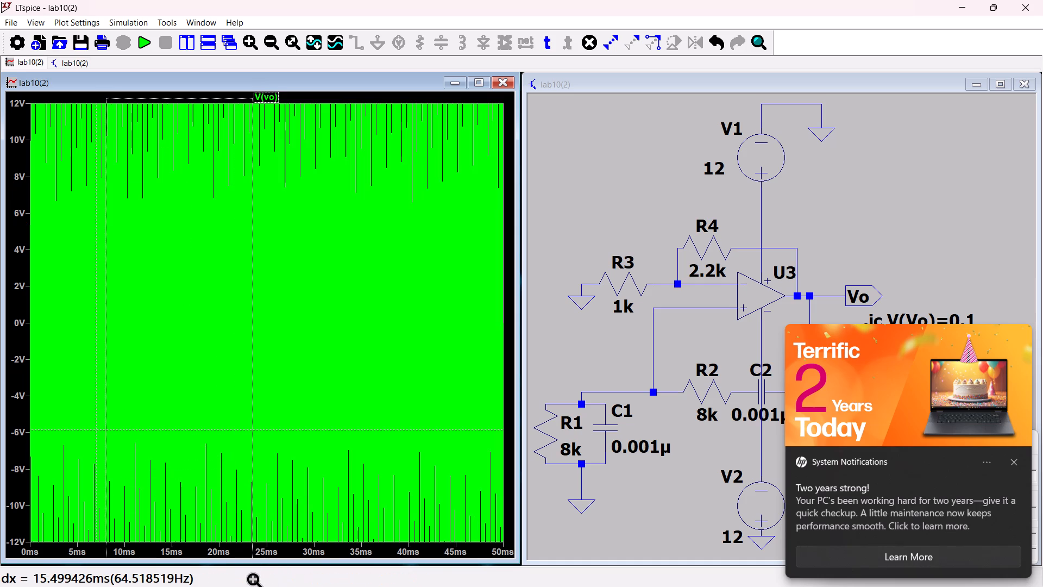
left_click_drag(253, 579, 126, 578)
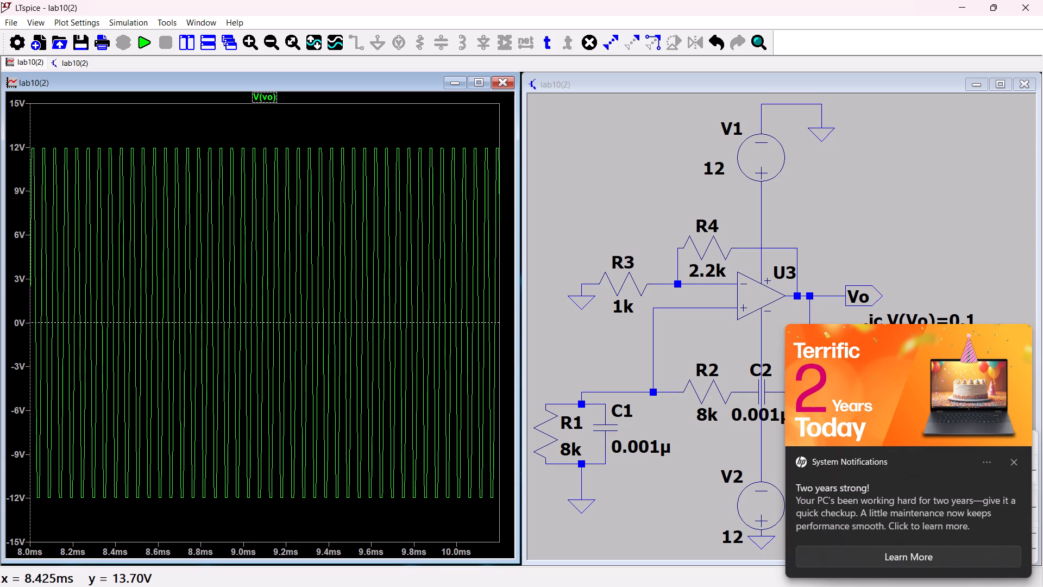
left_click_drag(121, 122, 190, 413)
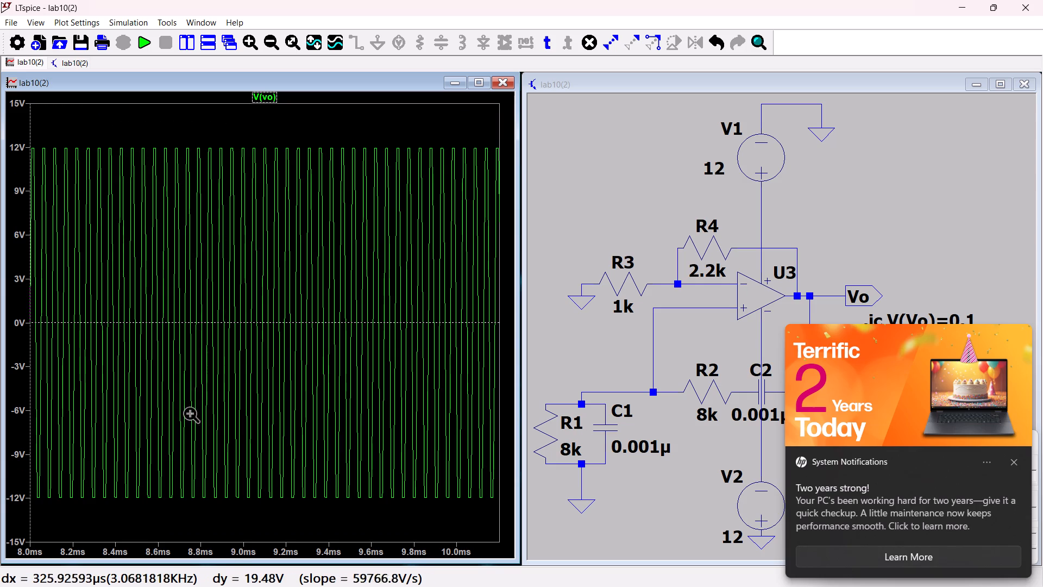
left_click_drag(190, 413, 149, 558)
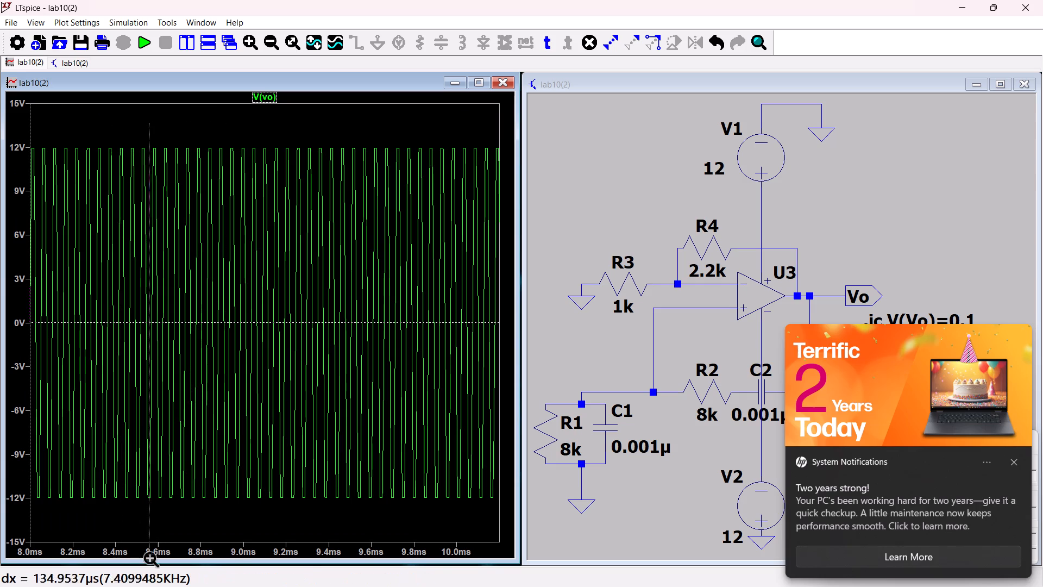
left_click_drag(149, 558, 153, 545)
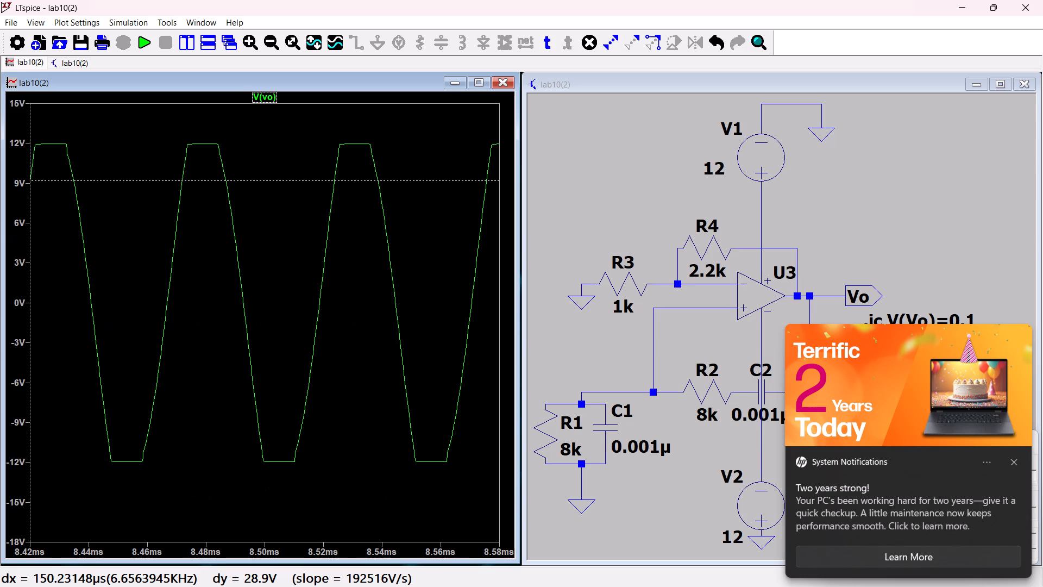
right_click(150, 125)
left_click(215, 209)
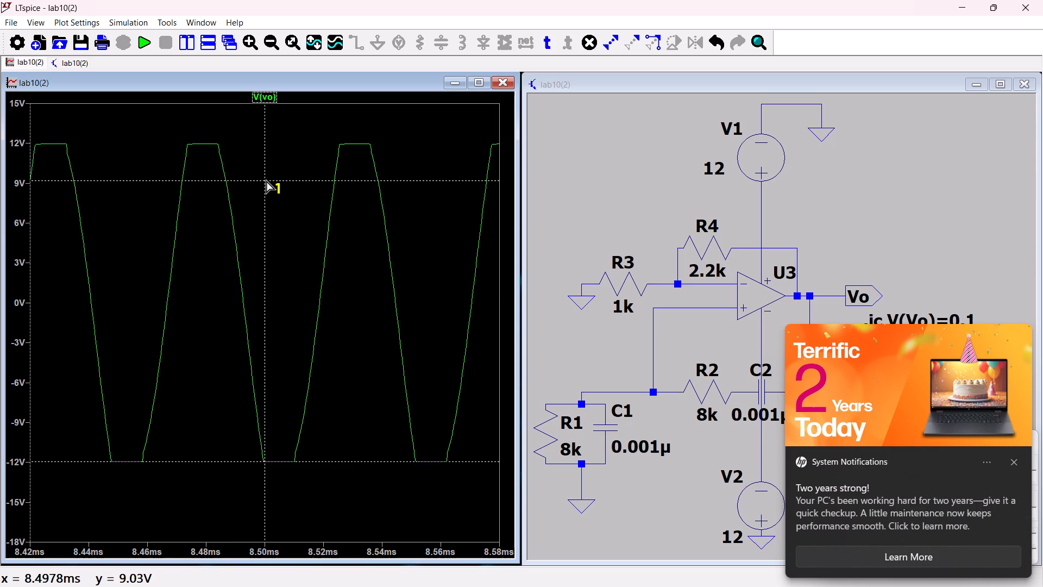
Measure one V(vo) period between the middles of consecutive flat tops, with cursor 1 at about 8.478 ms and cursor 2 at about 8.531 ms.
left_click_drag(266, 179, 190, 147)
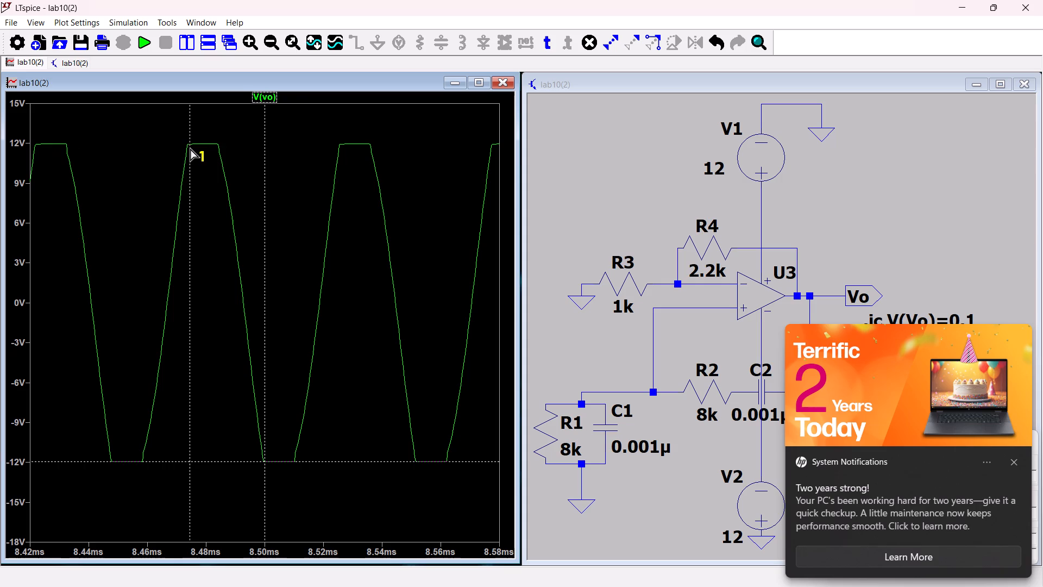
left_click_drag(190, 147, 202, 147)
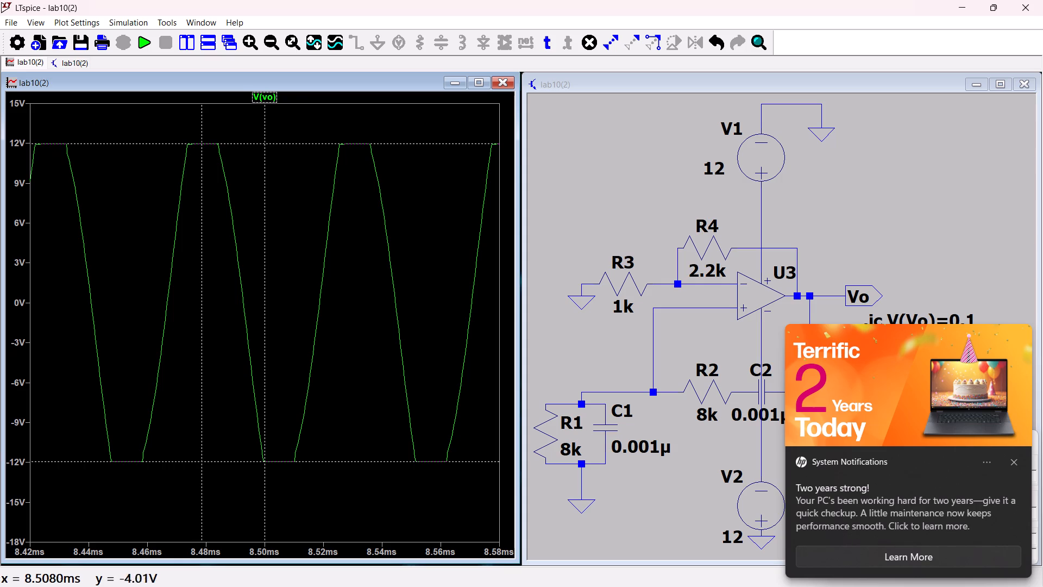
left_click_drag(263, 460, 289, 432)
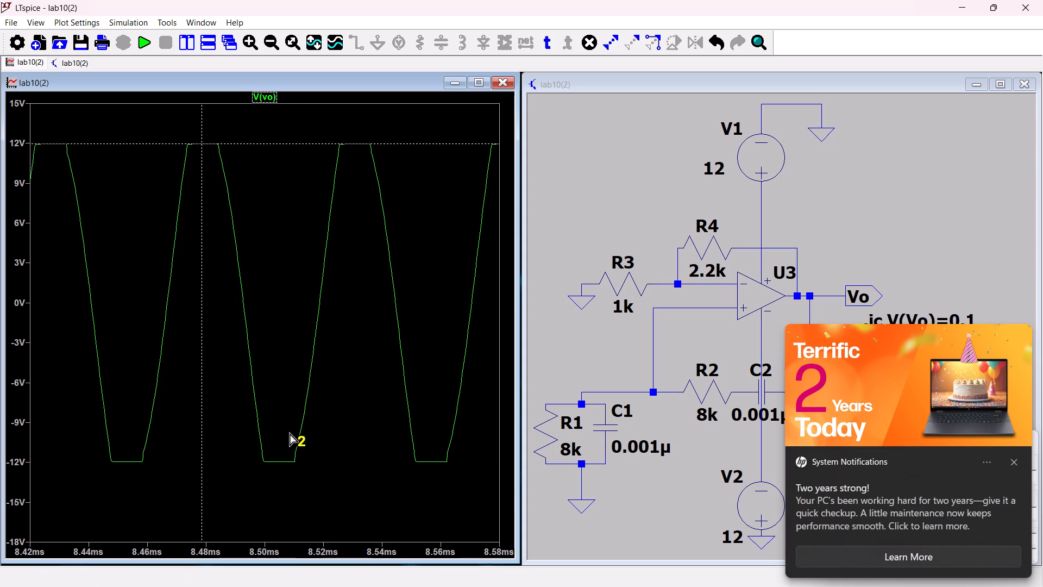
left_click_drag(289, 432, 356, 138)
left_click_drag(356, 138, 355, 142)
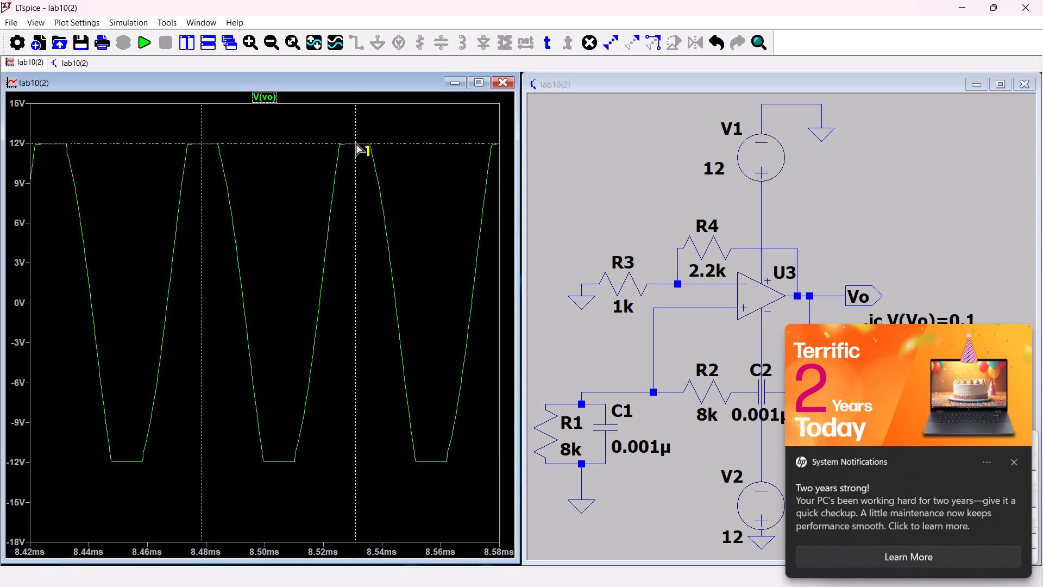
left_click(1013, 461)
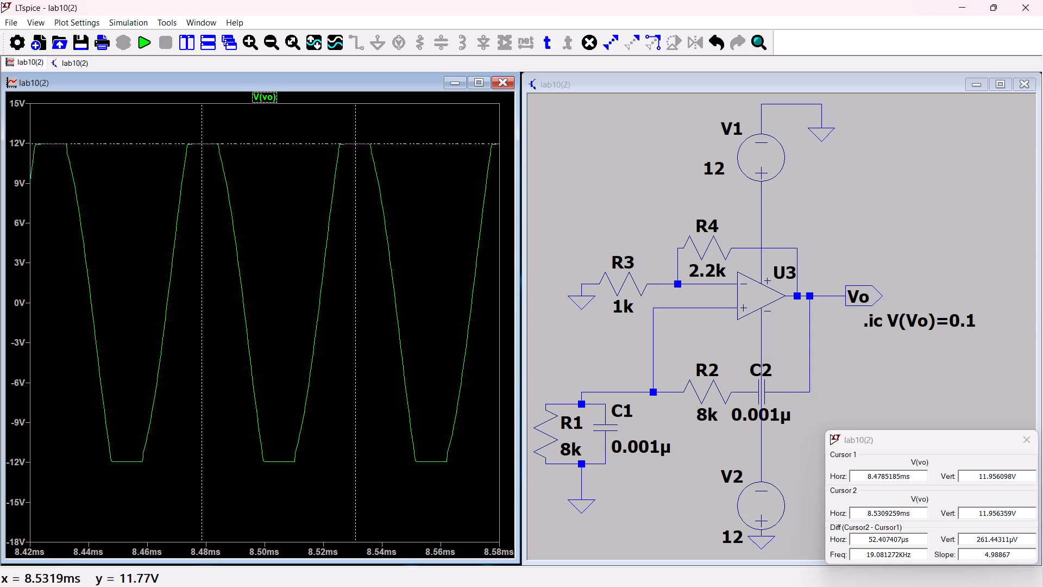
left_click_drag(355, 143, 309, 148)
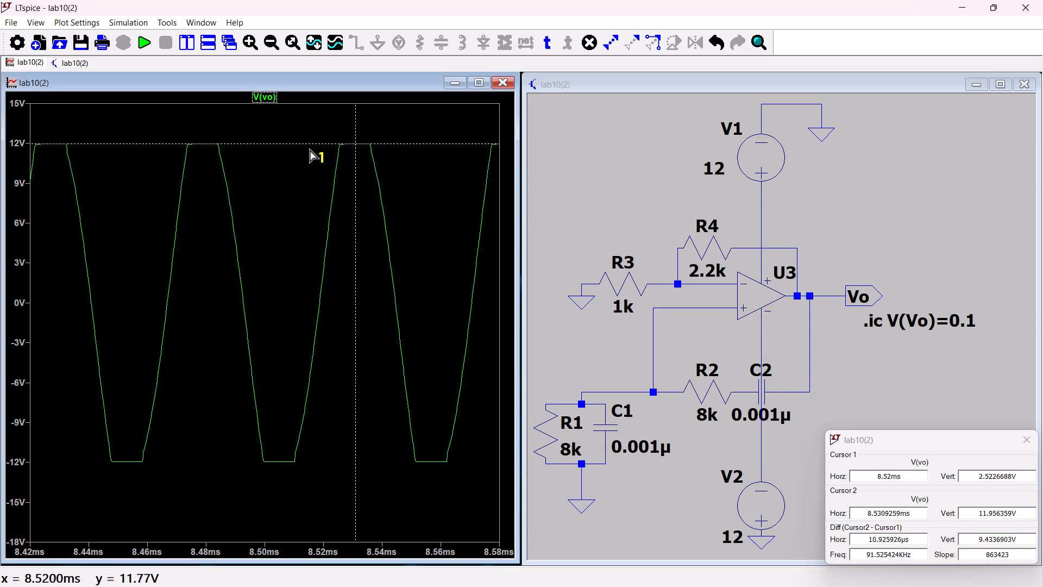
left_click_drag(309, 148, 201, 145)
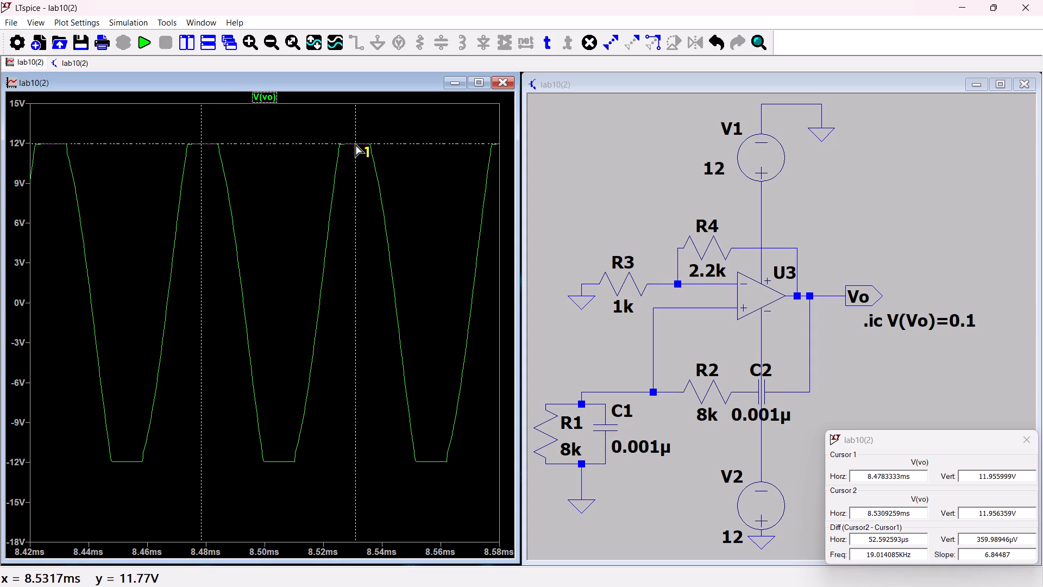
Remeasure the V(vo) period between the starts of the same two flat tops, with cursor 2 at about 8.526 ms, fine-tuning cursor 1.
left_click_drag(355, 143, 193, 142)
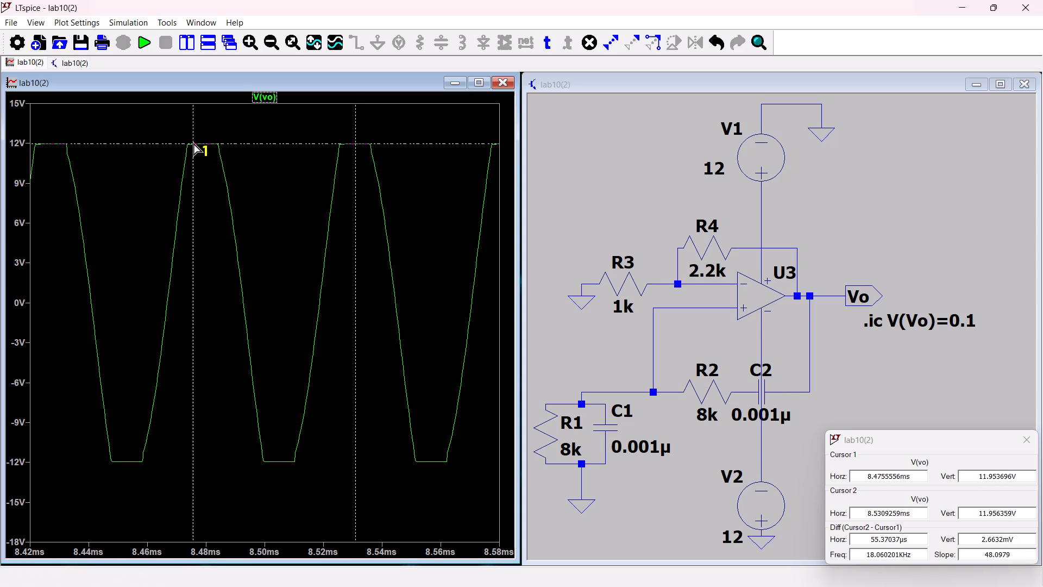
left_click_drag(193, 142, 190, 142)
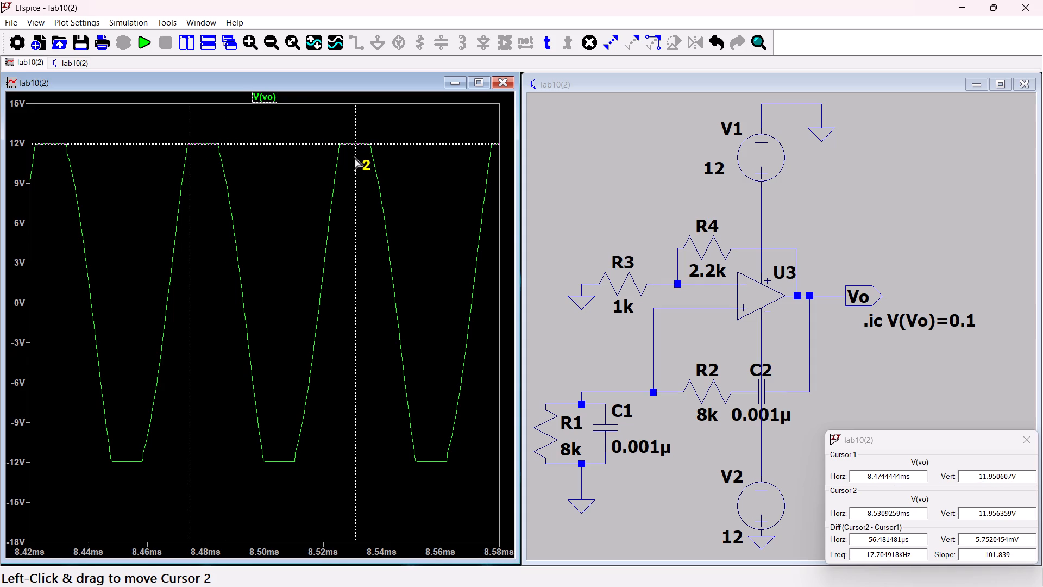
left_click_drag(355, 156, 368, 157)
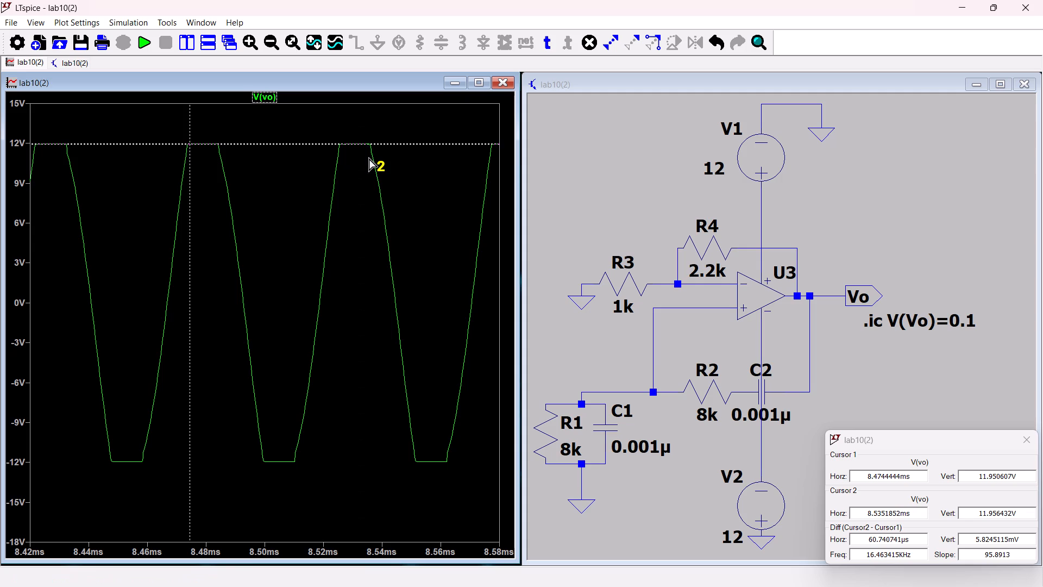
left_click_drag(368, 157, 354, 157)
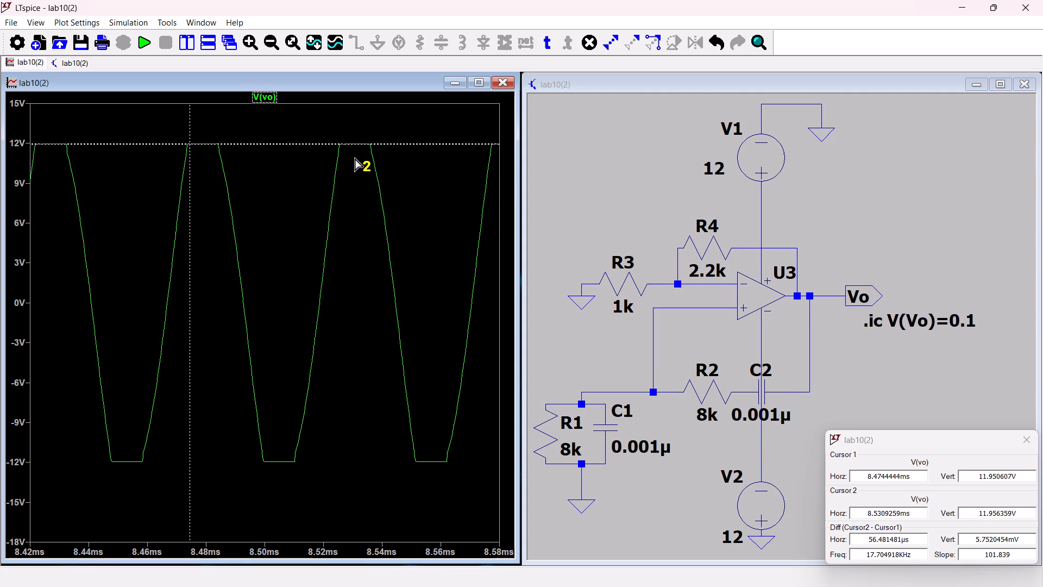
left_click_drag(354, 157, 343, 158)
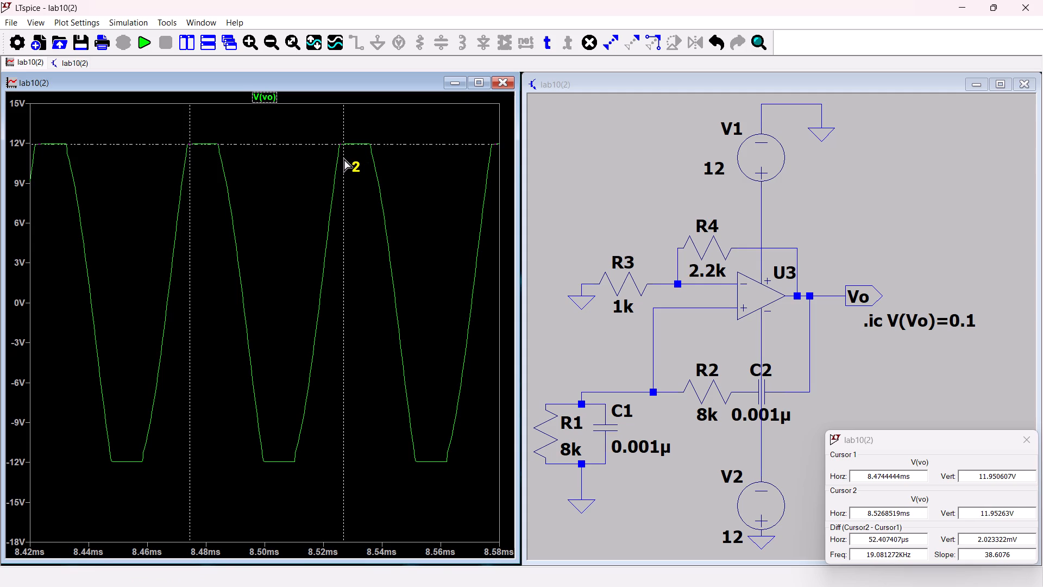
left_click_drag(343, 158, 340, 160)
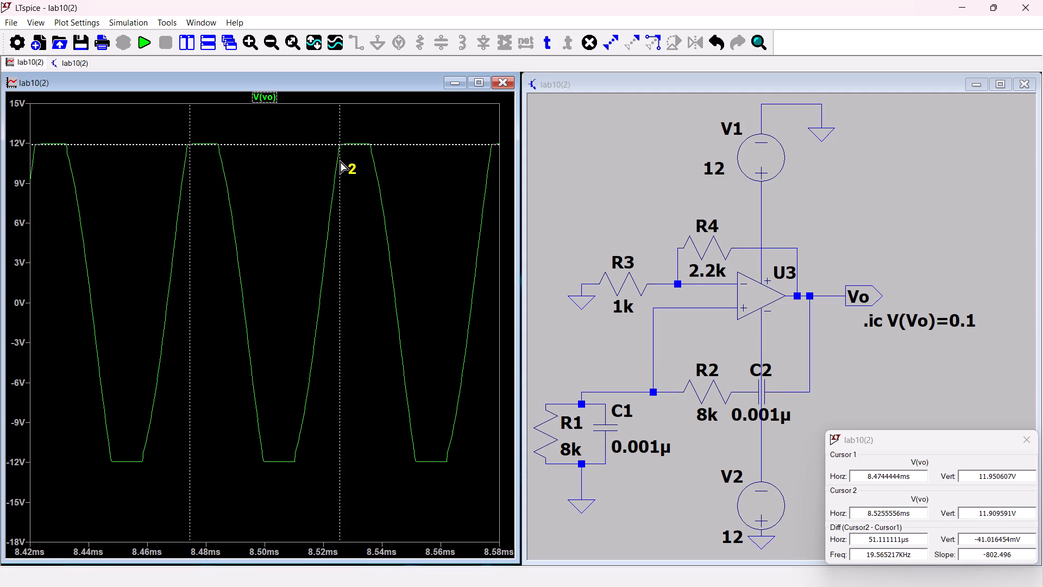
left_click(190, 158)
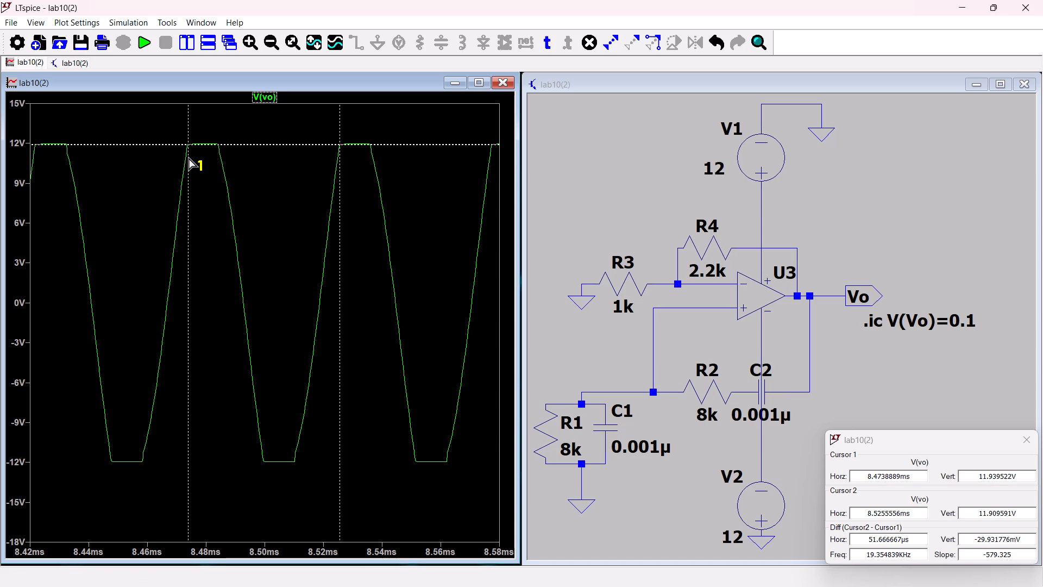
left_click(188, 157)
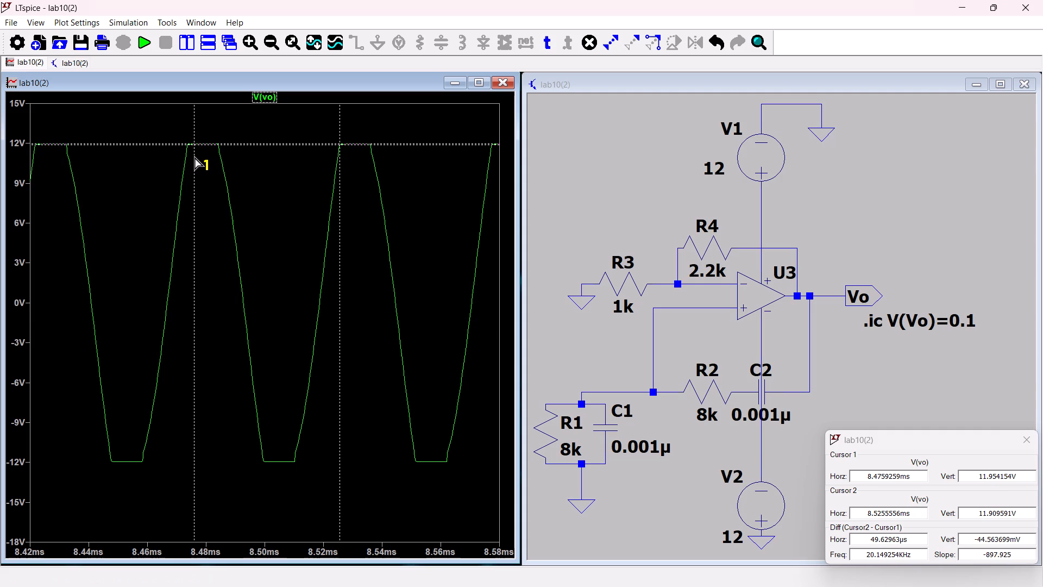
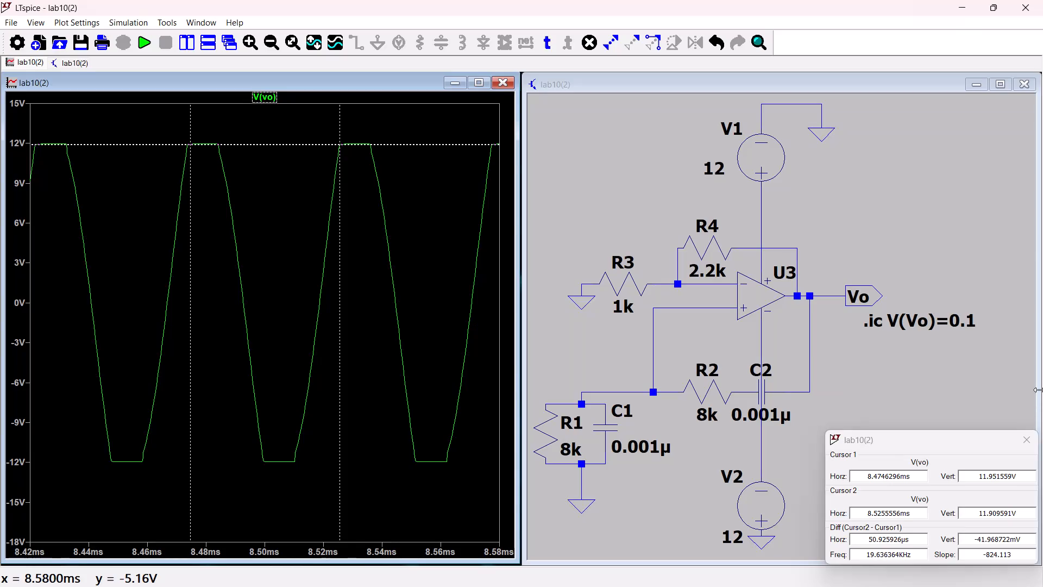
Move the lab10(2) cursor readout window onto the V(vo) waveform so it no longer covers the schematic.
left_click(1039, 390)
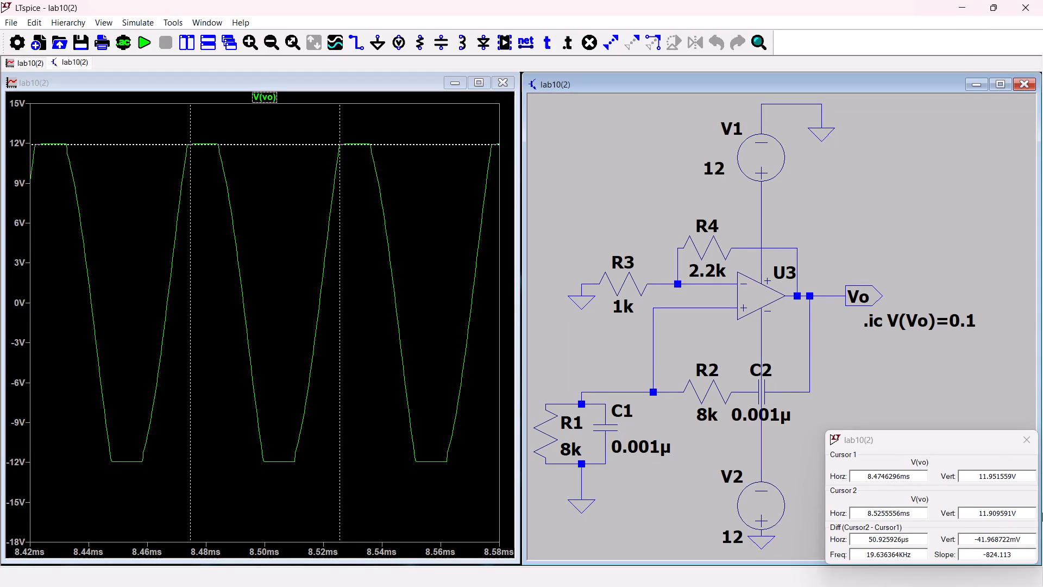
left_click_drag(944, 435, 869, 409)
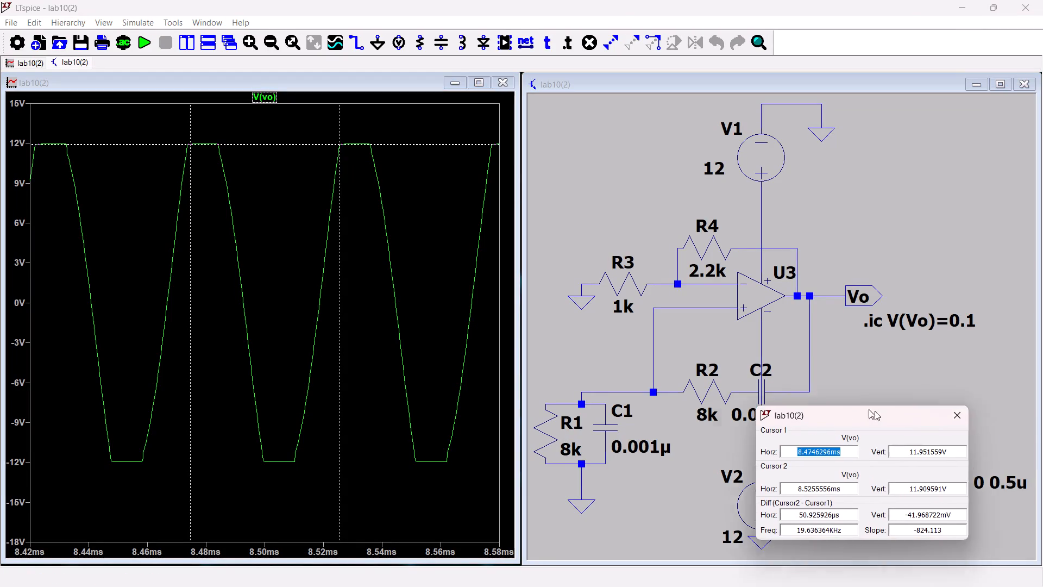
left_click_drag(869, 409, 468, 165)
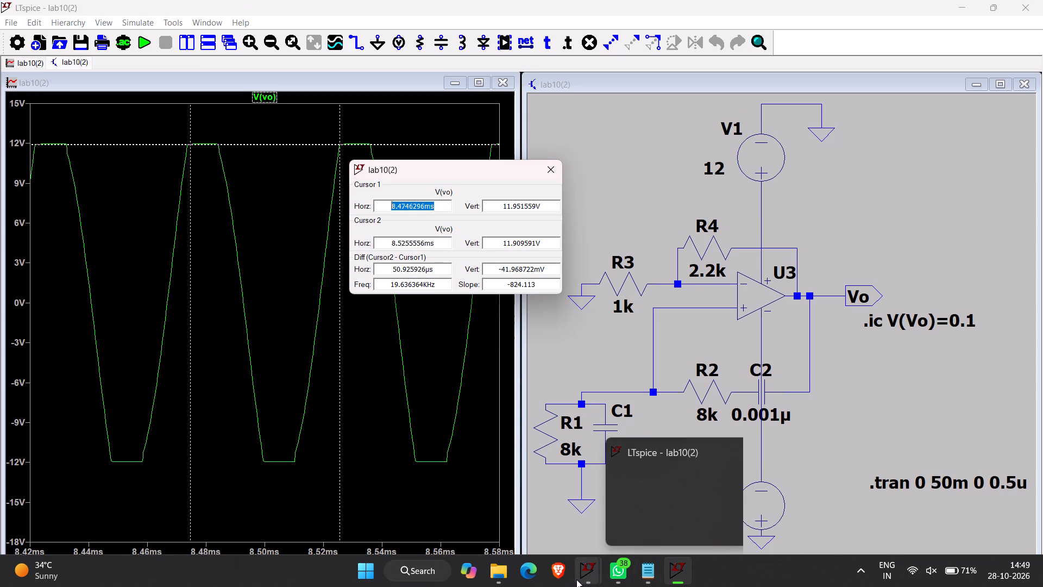
Close the L_10_2 simulation window and switch to the L_10_1 window.
left_click(715, 455)
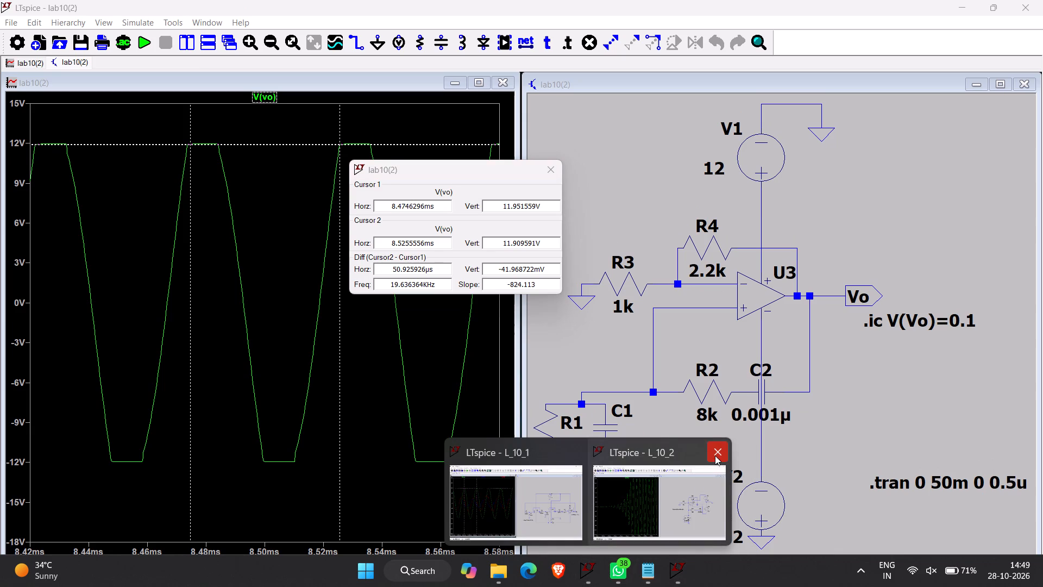
left_click(605, 496)
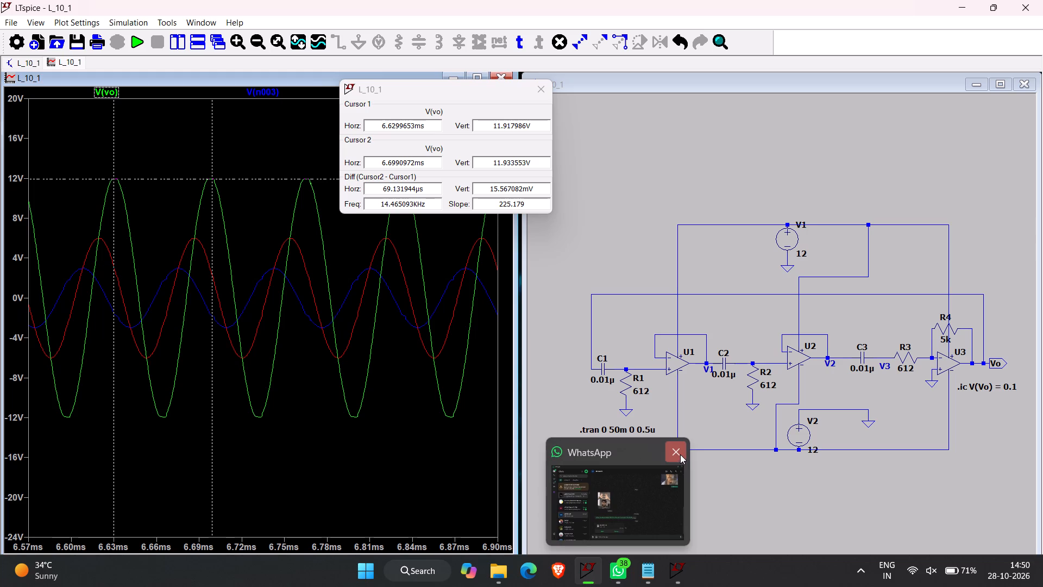
Close the open WhatsApp and Notepad windows, keeping L_10_1 on screen.
left_click(680, 454)
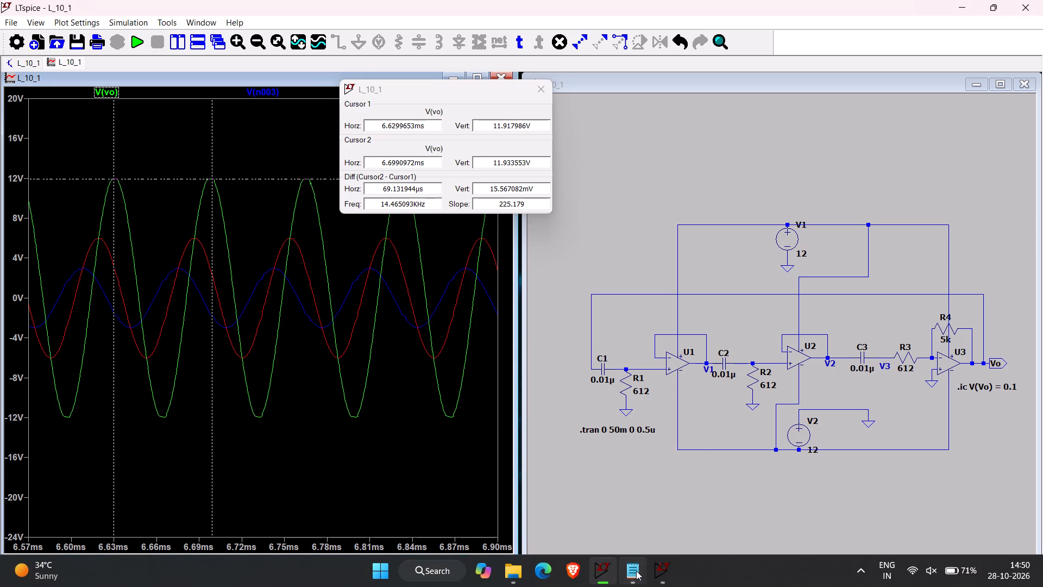
left_click(696, 459)
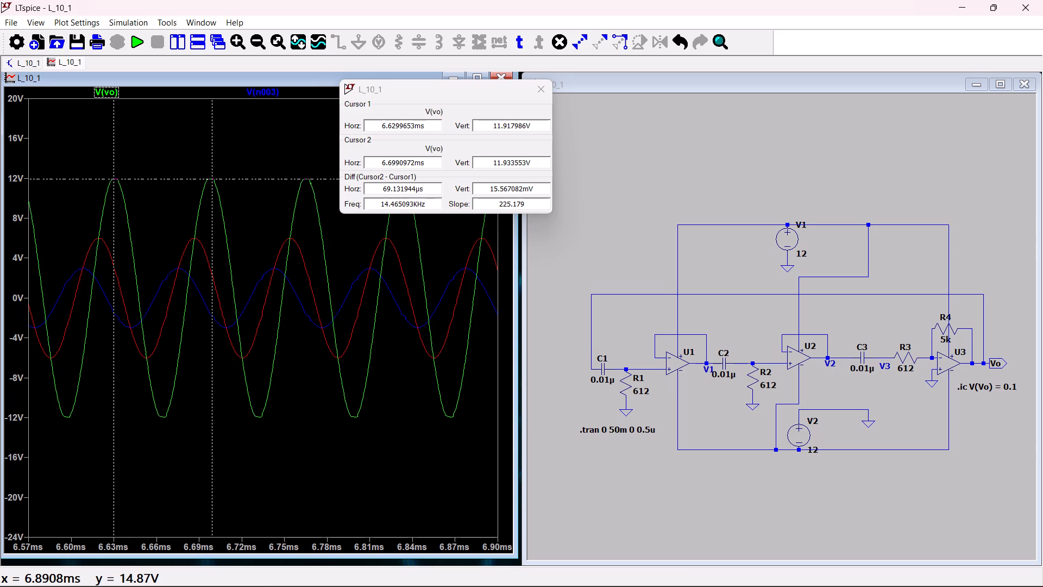
Make the L_10_1 schematic the active window beside its waveform plot.
left_click(617, 510)
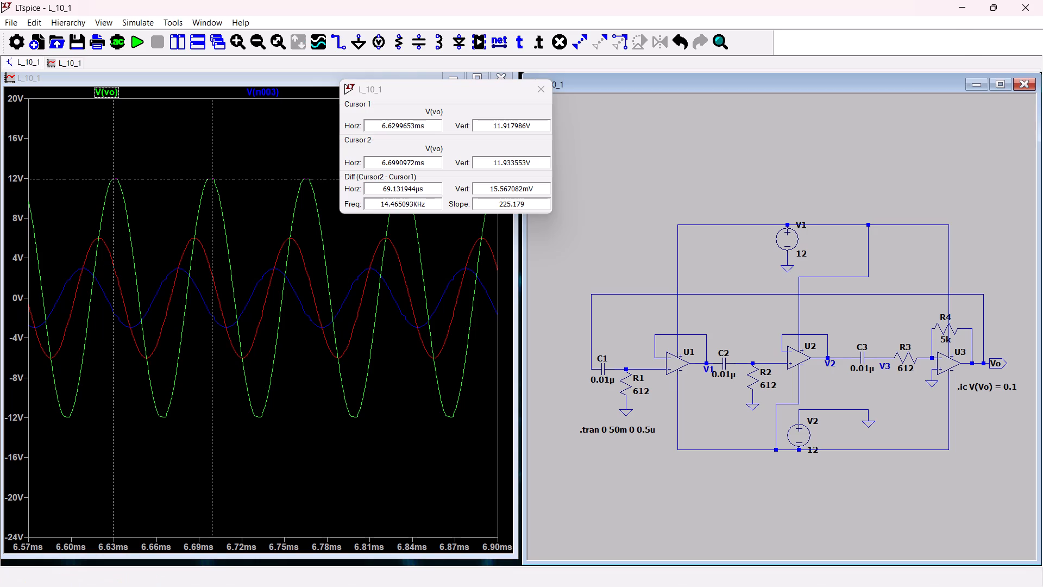
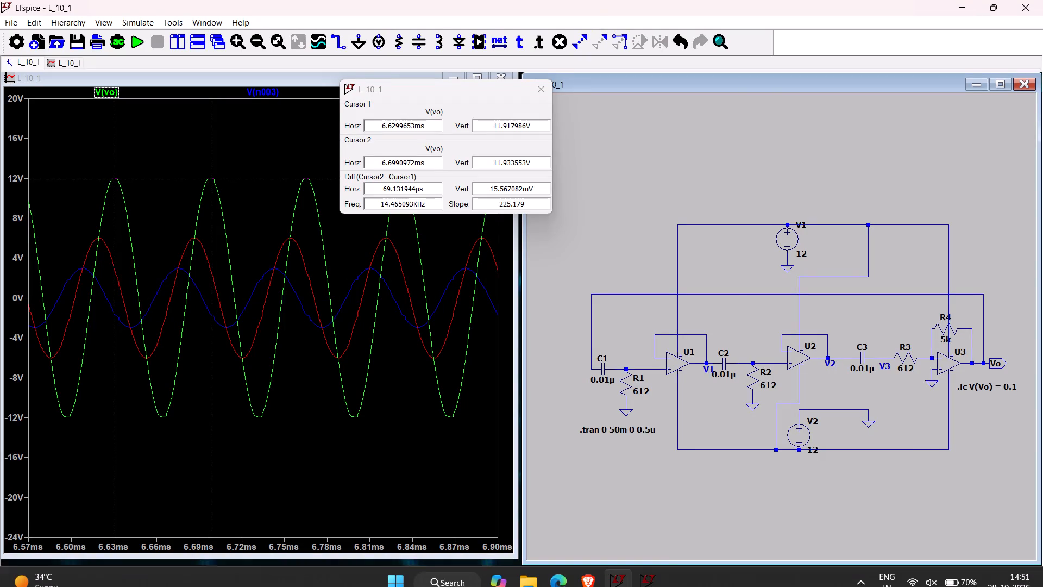
Switch to the lab10(2) simulation window to view its waveform, cursor readings and schematic.
left_click(657, 523)
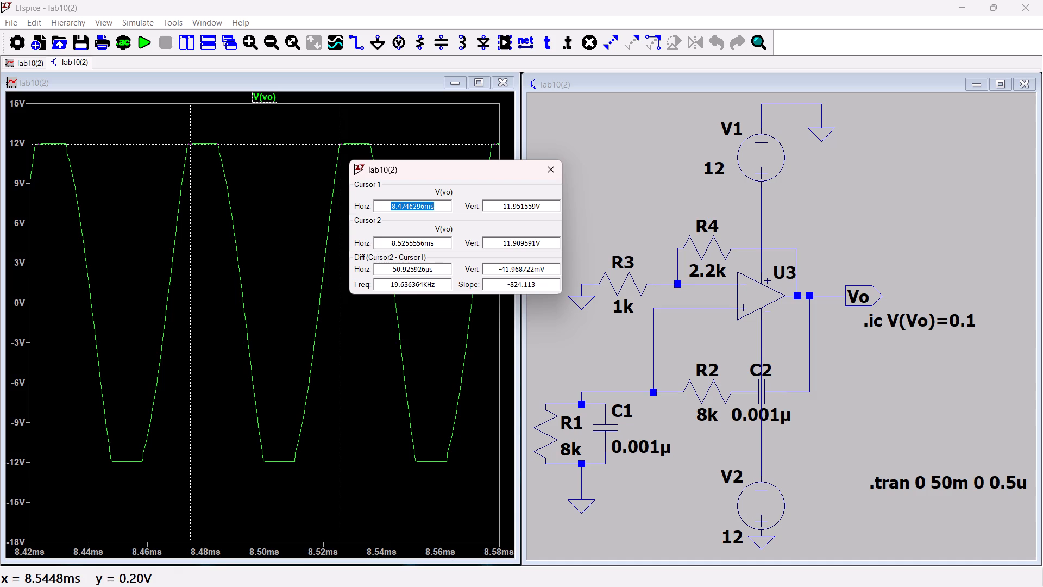
Minimize the lab10(2) and L_10_1 simulation windows and close the Downloads folder window to clear the desktop.
left_click(950, 4)
left_click(950, 4)
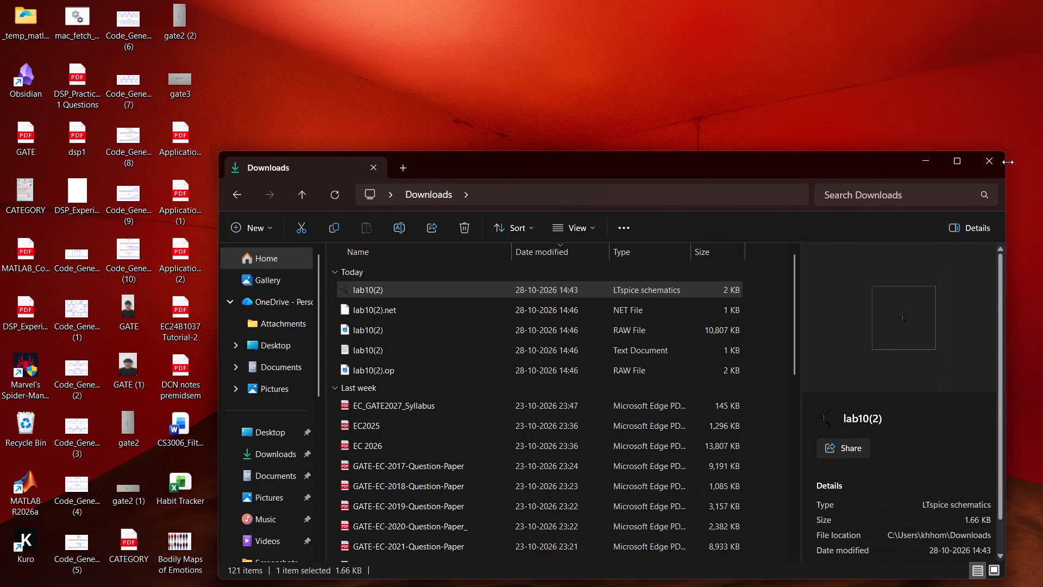
left_click(1000, 160)
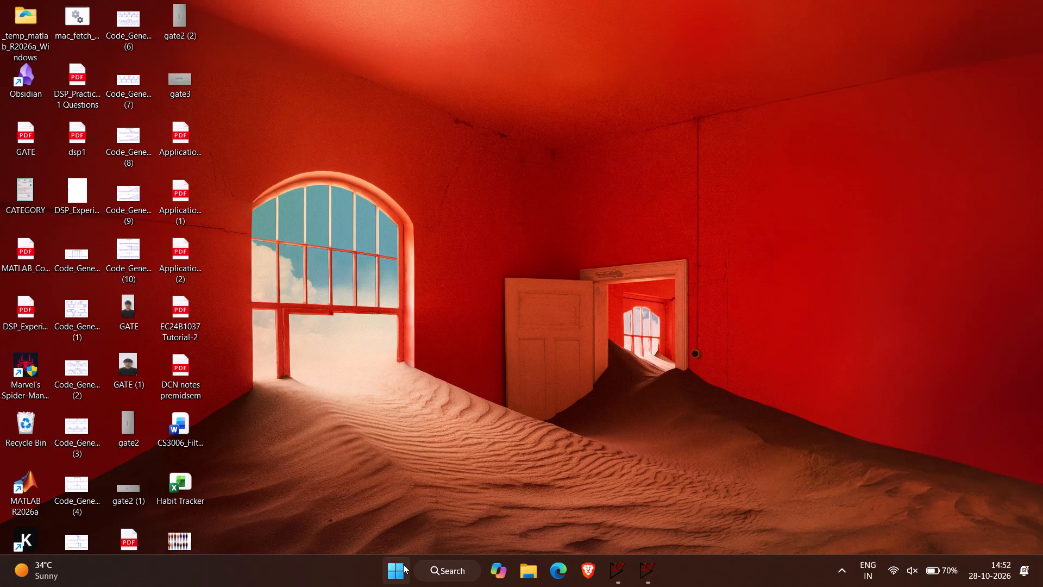
Put the computer to sleep.
left_click(400, 568)
left_click(618, 524)
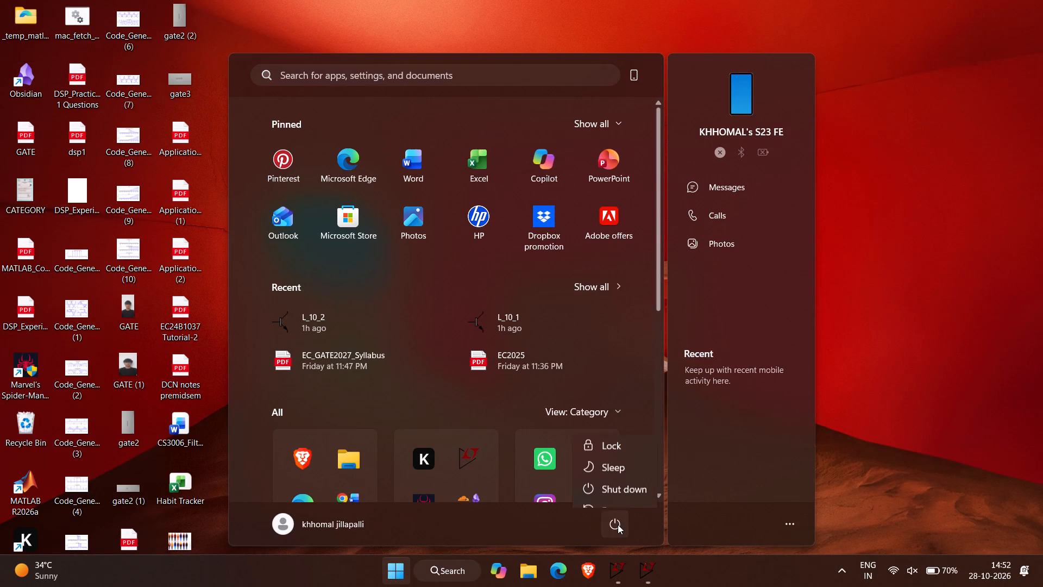
left_click(620, 447)
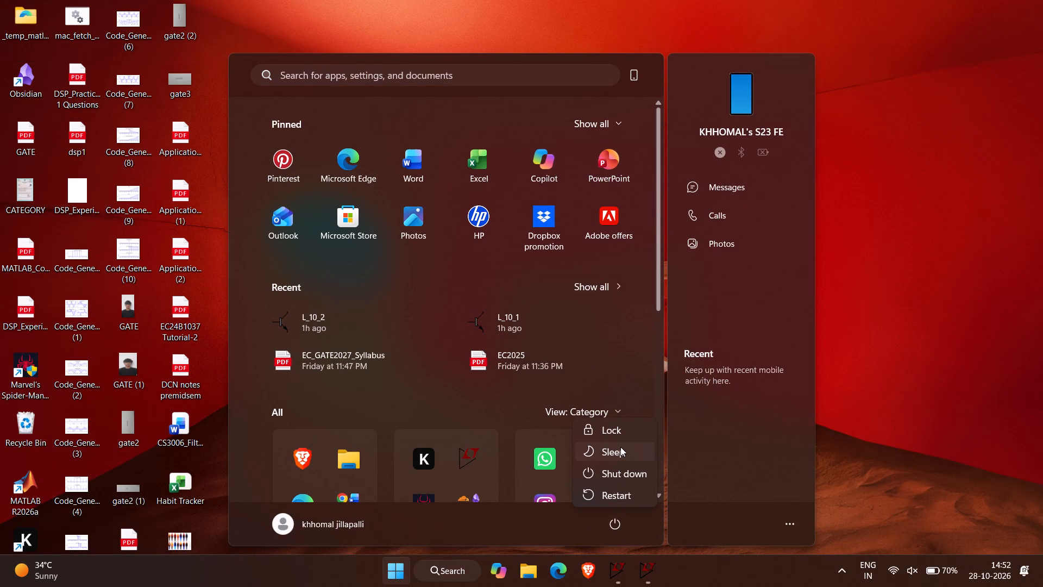